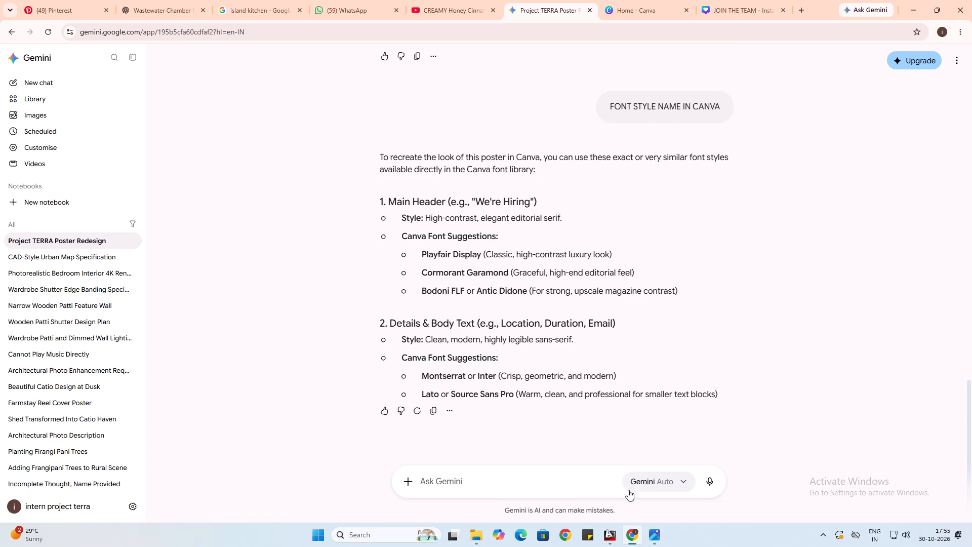
pyautogui.click(717, 0)
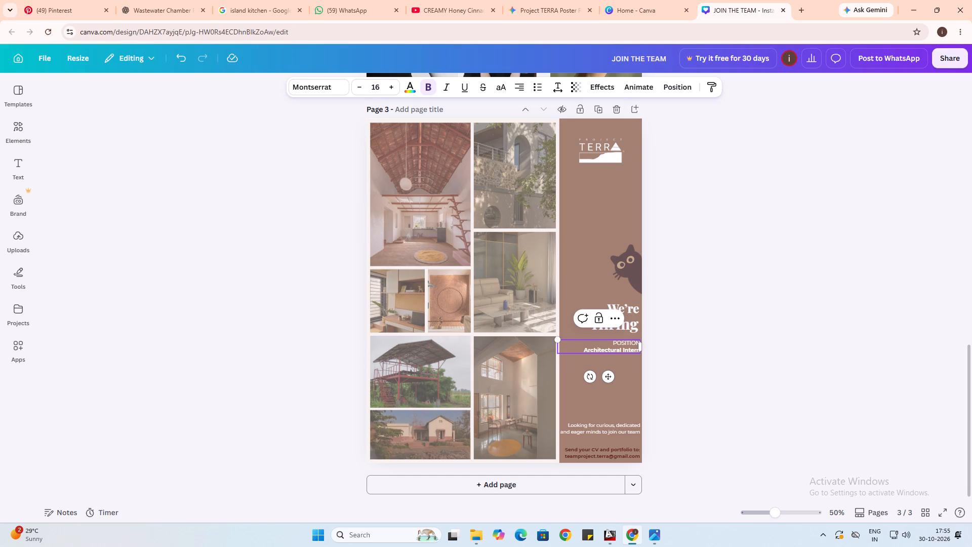
# Change the font of the entire "POSITION / Architectural Intern" text block to Lato.
pyautogui.hotkey('ctrl', 'a')
pyautogui.click(322, 85)
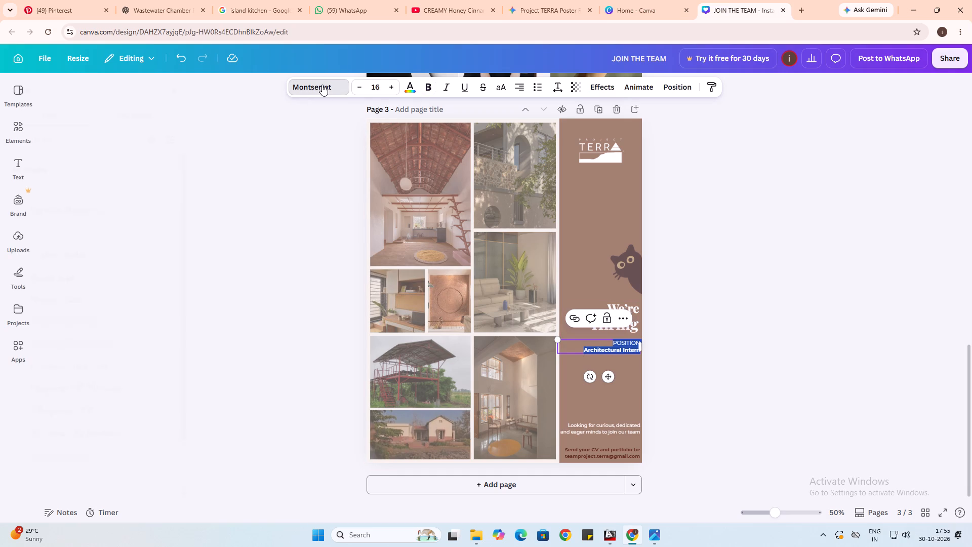
pyautogui.click(145, 141)
pyautogui.hotkey('ctrl', 'a')
pyautogui.press('BackSpace')
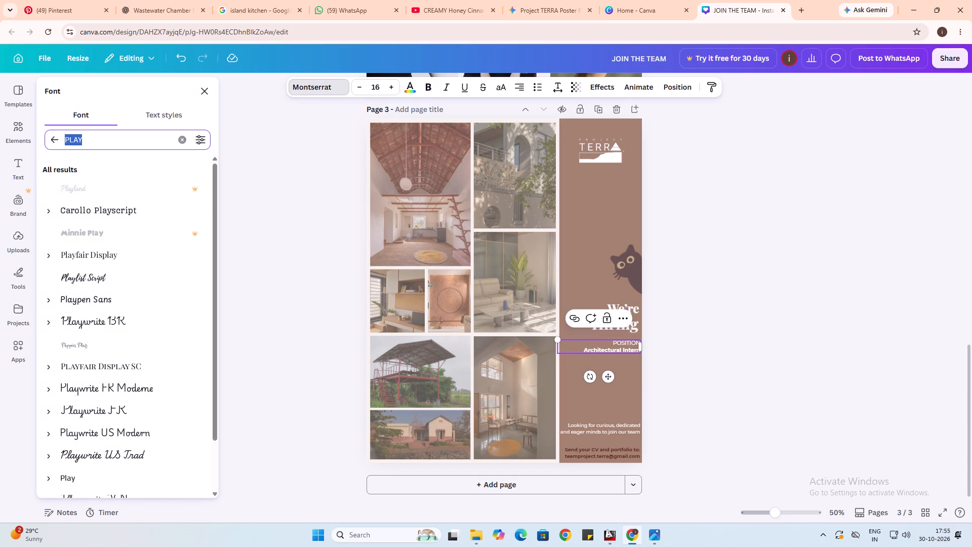
pyautogui.write('LAT')
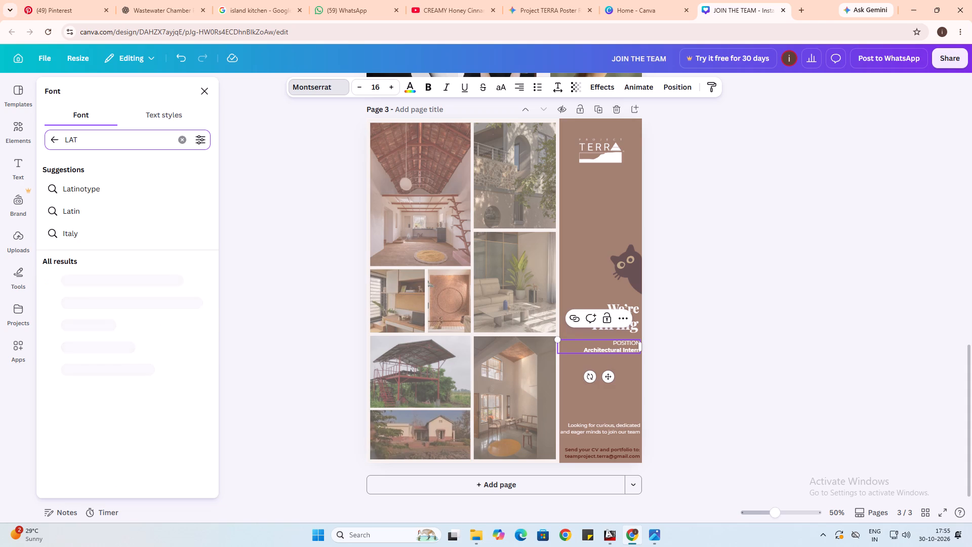
pyautogui.press('o')
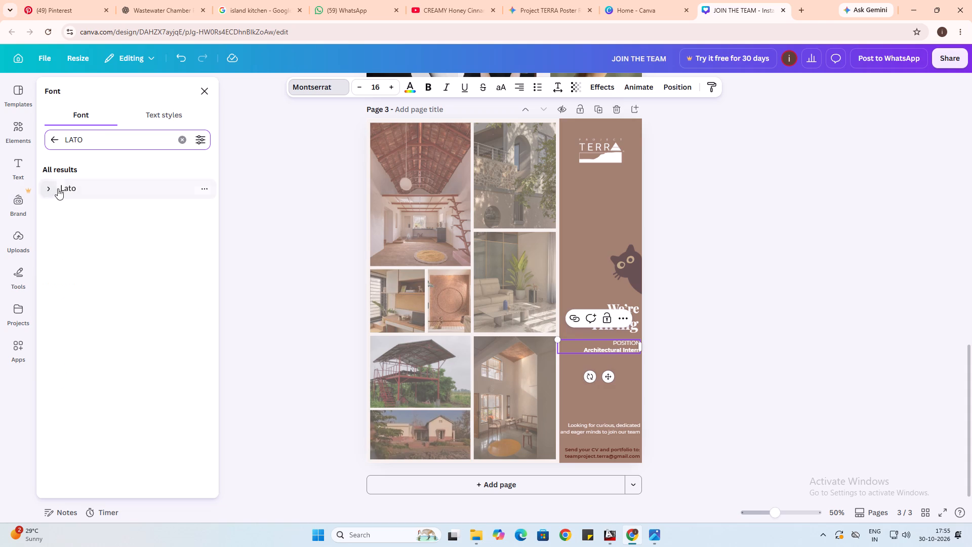
pyautogui.click(68, 189)
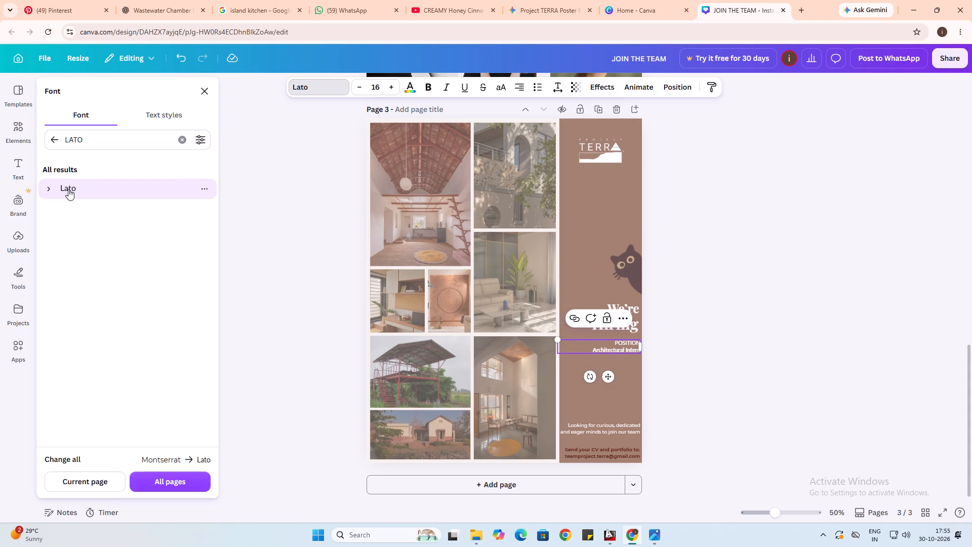
pyautogui.click(256, 284)
pyautogui.click(273, 308)
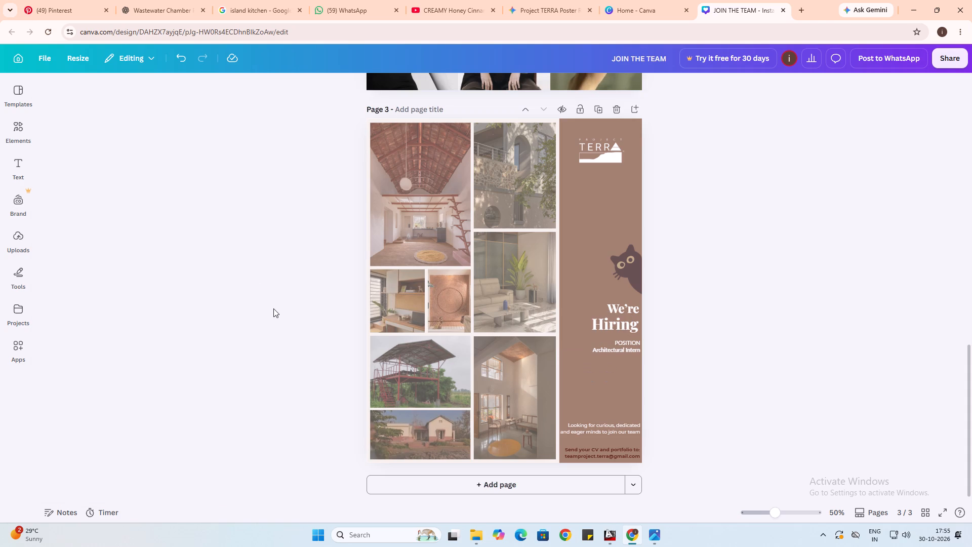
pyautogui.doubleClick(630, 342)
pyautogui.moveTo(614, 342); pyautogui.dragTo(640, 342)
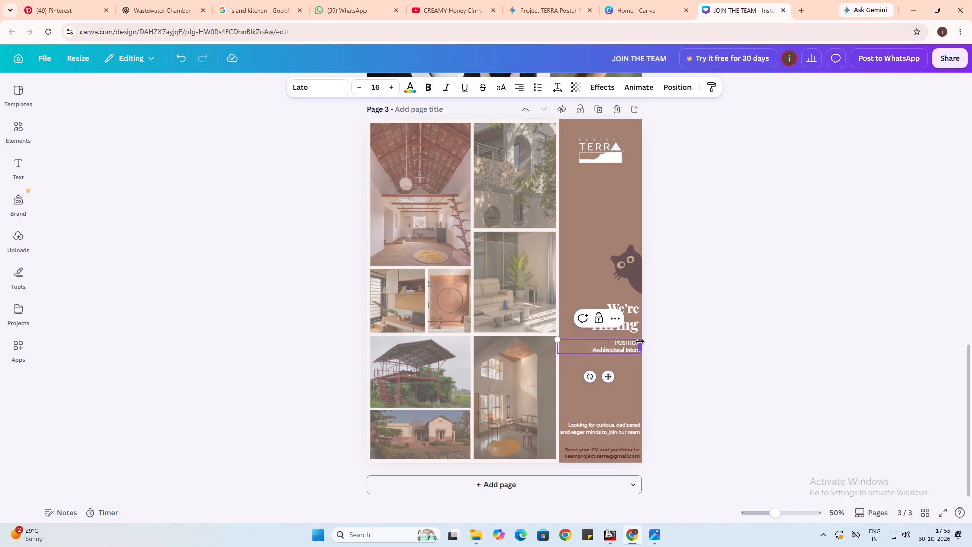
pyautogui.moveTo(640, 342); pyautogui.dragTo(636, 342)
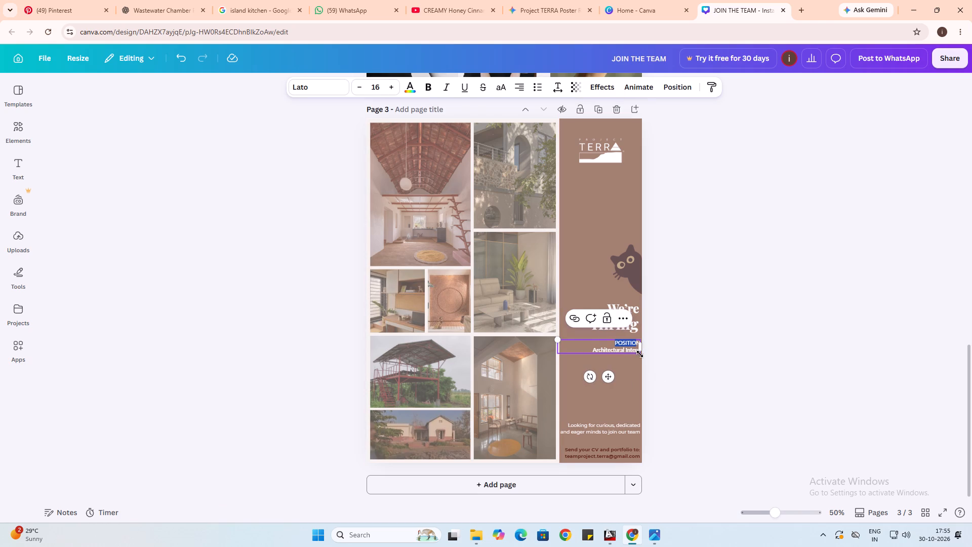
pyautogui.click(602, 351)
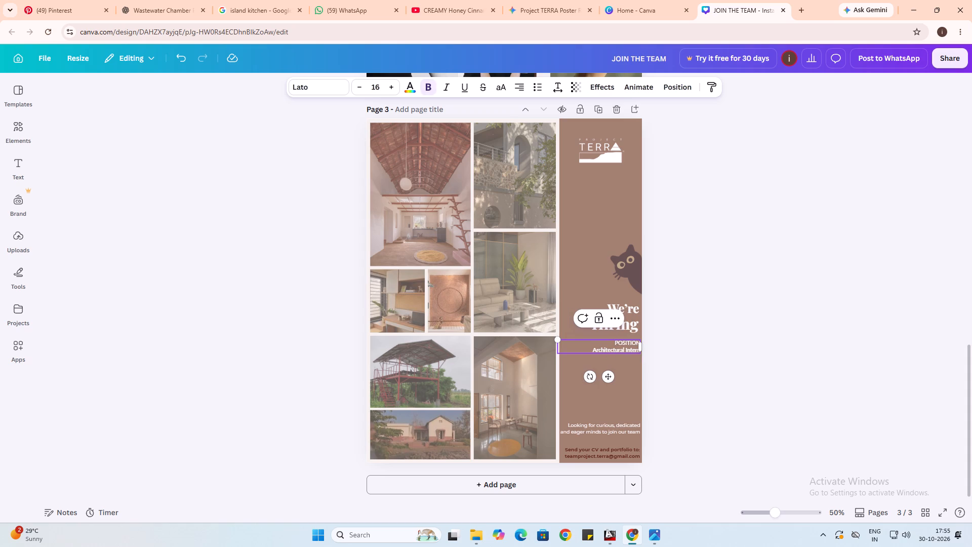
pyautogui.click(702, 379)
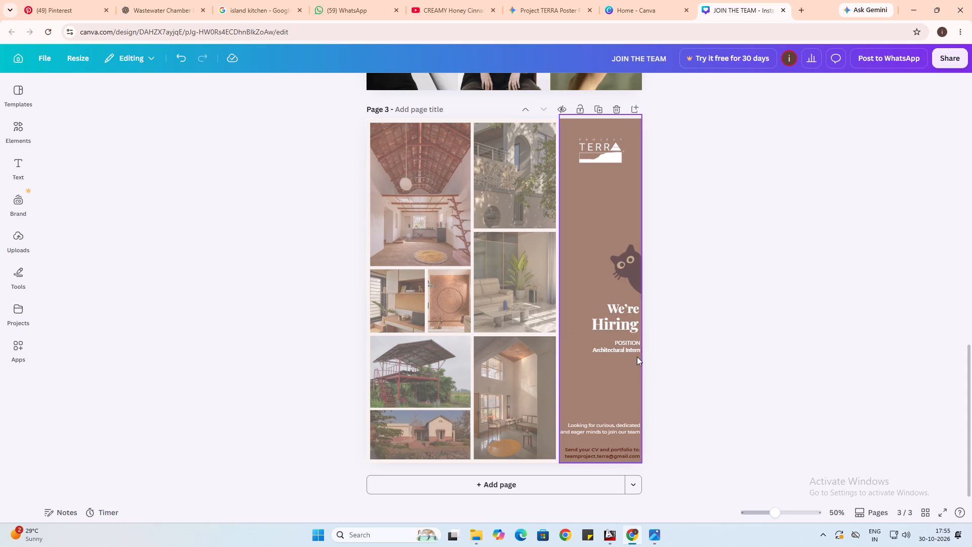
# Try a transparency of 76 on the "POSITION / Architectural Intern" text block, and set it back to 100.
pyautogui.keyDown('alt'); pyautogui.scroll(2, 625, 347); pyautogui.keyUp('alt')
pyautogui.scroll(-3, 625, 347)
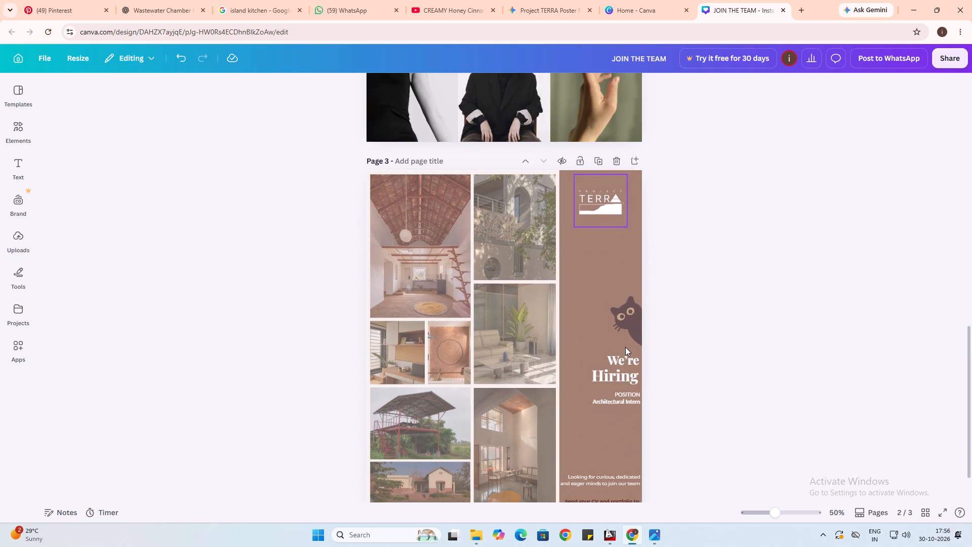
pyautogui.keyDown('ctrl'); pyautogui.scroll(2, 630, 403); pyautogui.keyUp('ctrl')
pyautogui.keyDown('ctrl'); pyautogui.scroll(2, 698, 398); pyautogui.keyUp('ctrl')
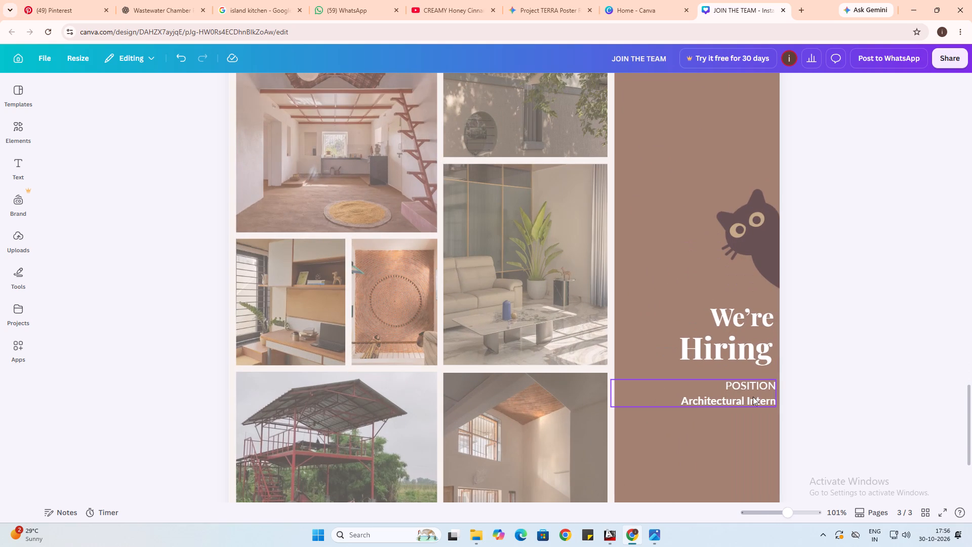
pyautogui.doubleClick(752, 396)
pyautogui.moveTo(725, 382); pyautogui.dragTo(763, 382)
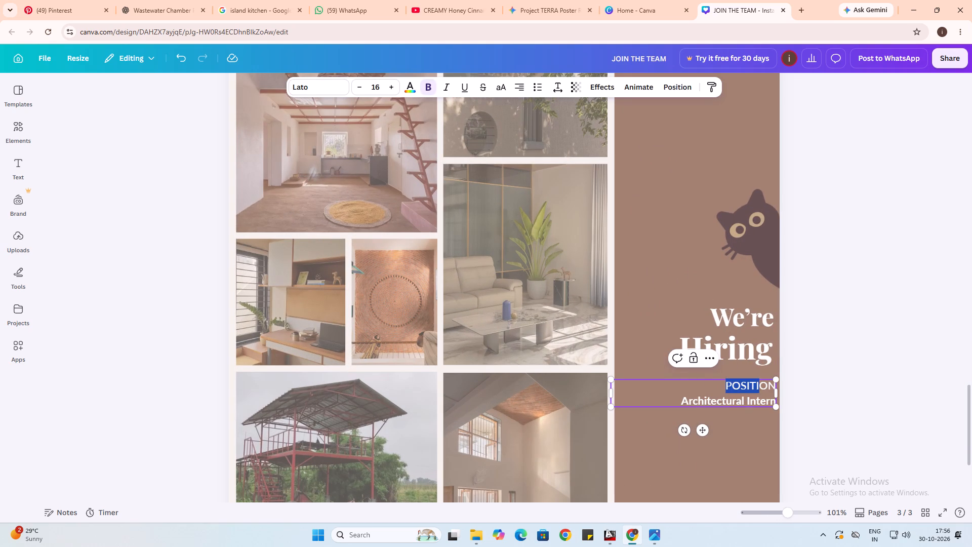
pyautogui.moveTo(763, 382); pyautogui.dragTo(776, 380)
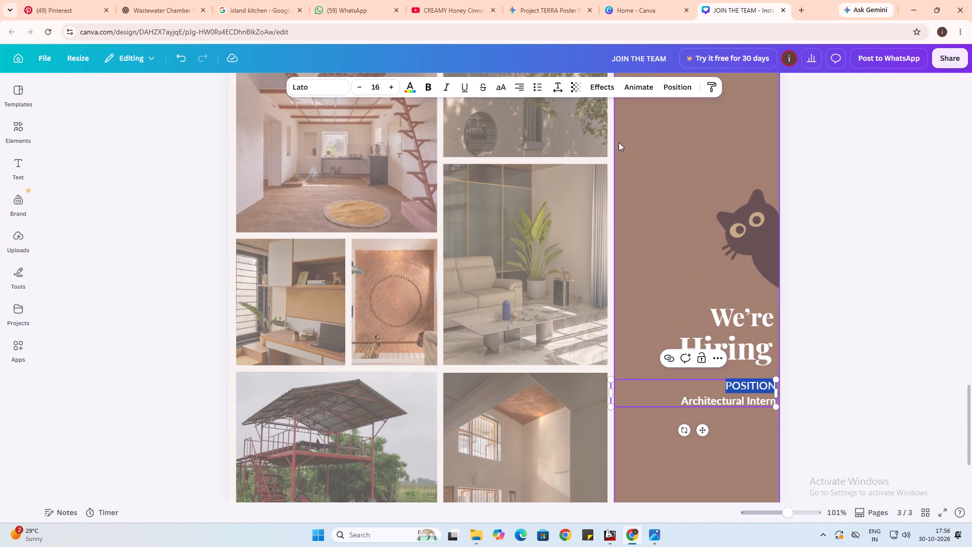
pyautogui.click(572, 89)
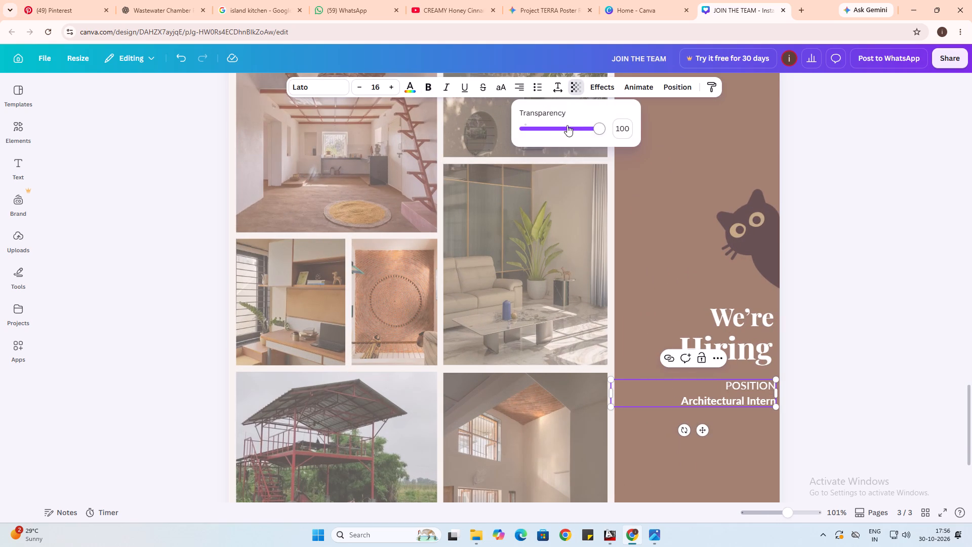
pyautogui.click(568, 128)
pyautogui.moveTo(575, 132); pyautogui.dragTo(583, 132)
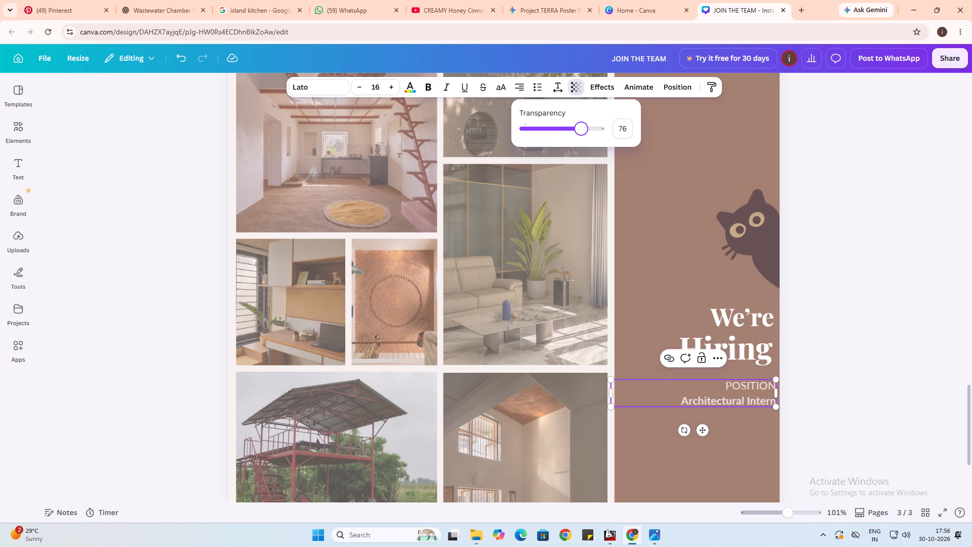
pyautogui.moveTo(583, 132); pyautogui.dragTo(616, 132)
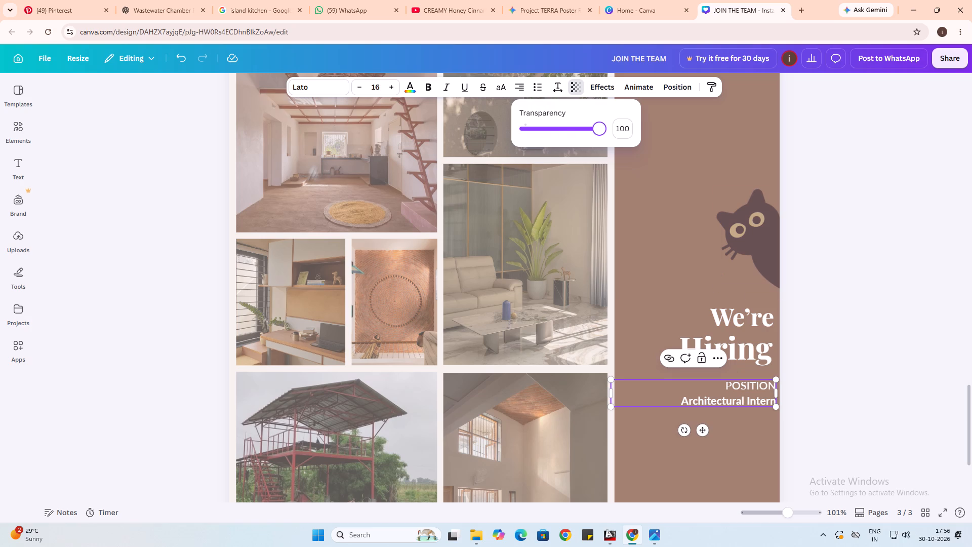
# Recolour the word "POSITION" dark reddish brown, using the first dark brown from the photo colours.
pyautogui.click(725, 387)
pyautogui.moveTo(726, 386); pyautogui.dragTo(776, 386)
pyautogui.click(413, 86)
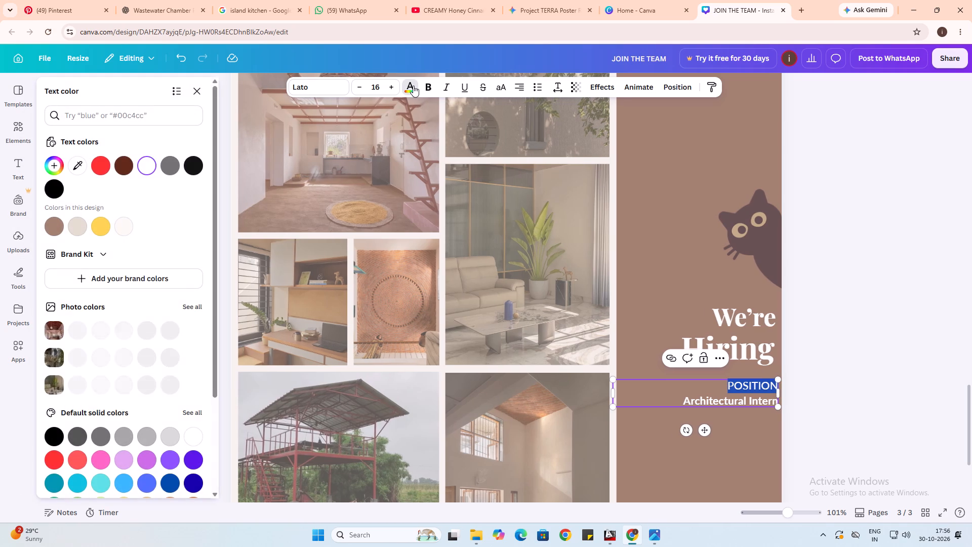
pyautogui.click(54, 226)
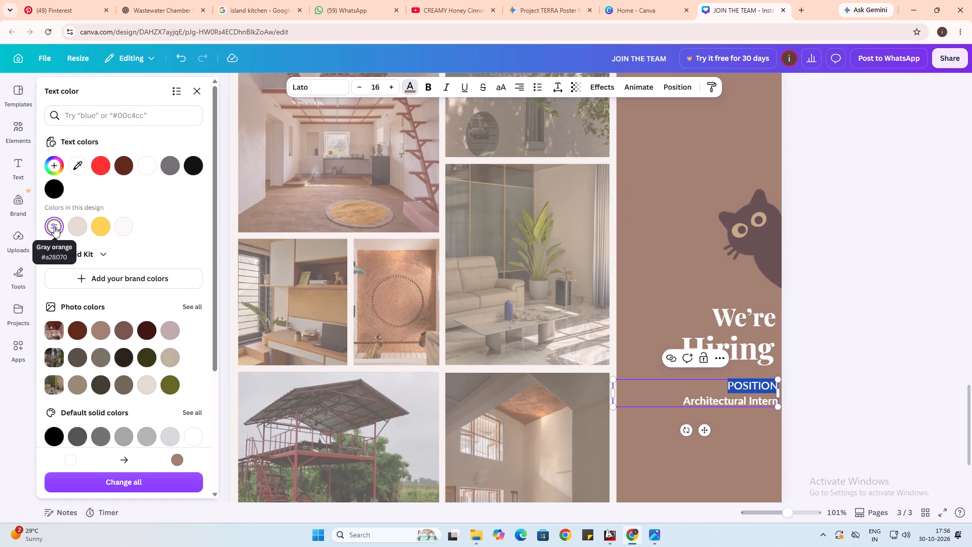
pyautogui.click(79, 335)
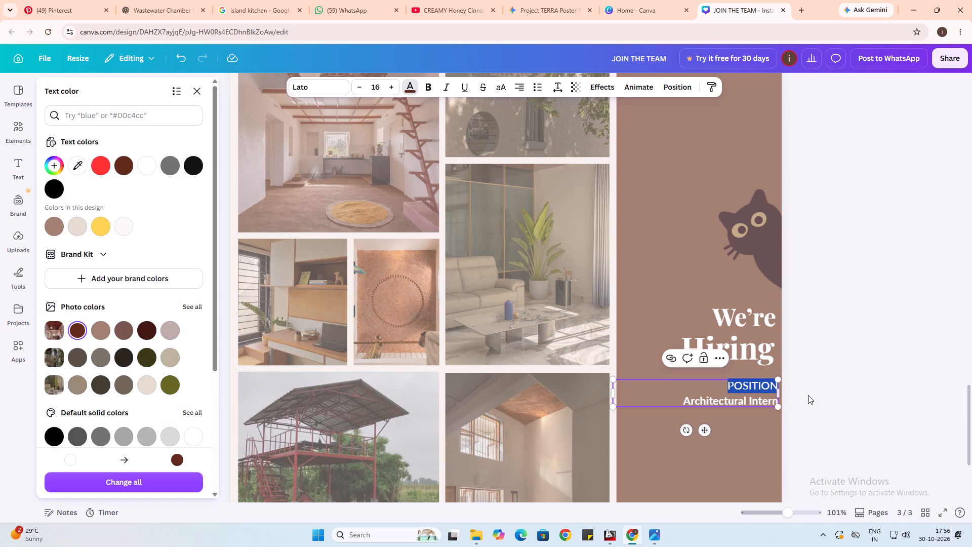
pyautogui.click(808, 395)
pyautogui.click(811, 405)
# Remove the bold formatting from the "Architectural Intern" line below "POSITION".
pyautogui.scroll(-1, 582, 377)
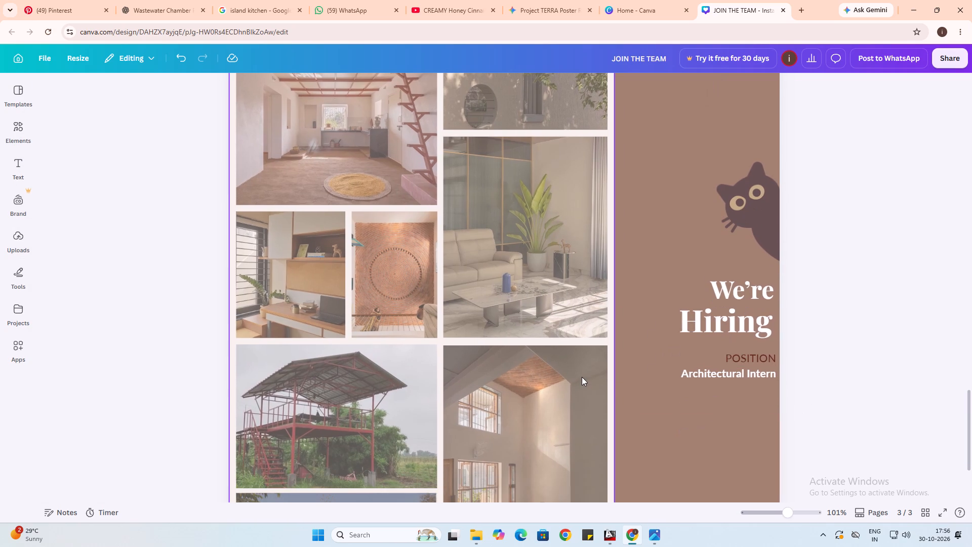
pyautogui.scroll(-1, 582, 377)
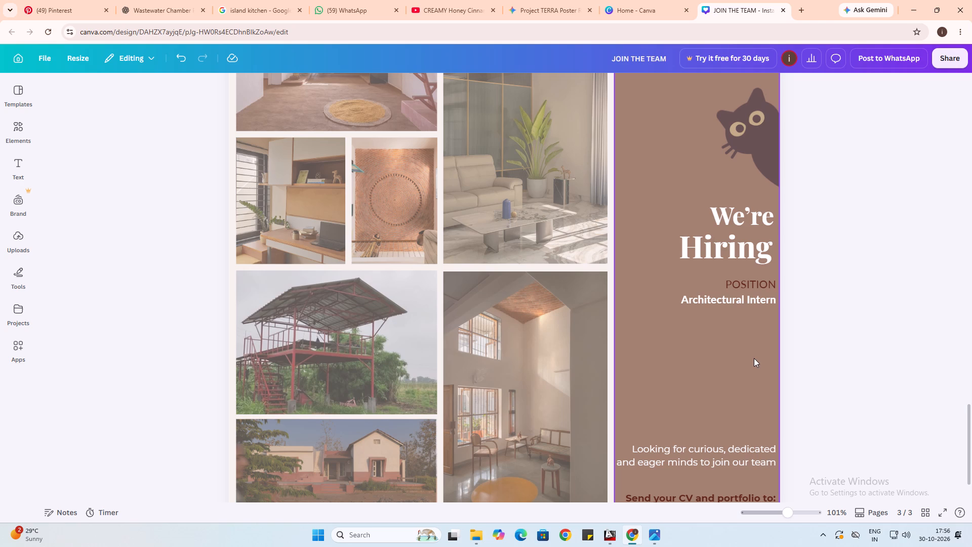
pyautogui.scroll(1, 751, 359)
pyautogui.doubleClick(750, 351)
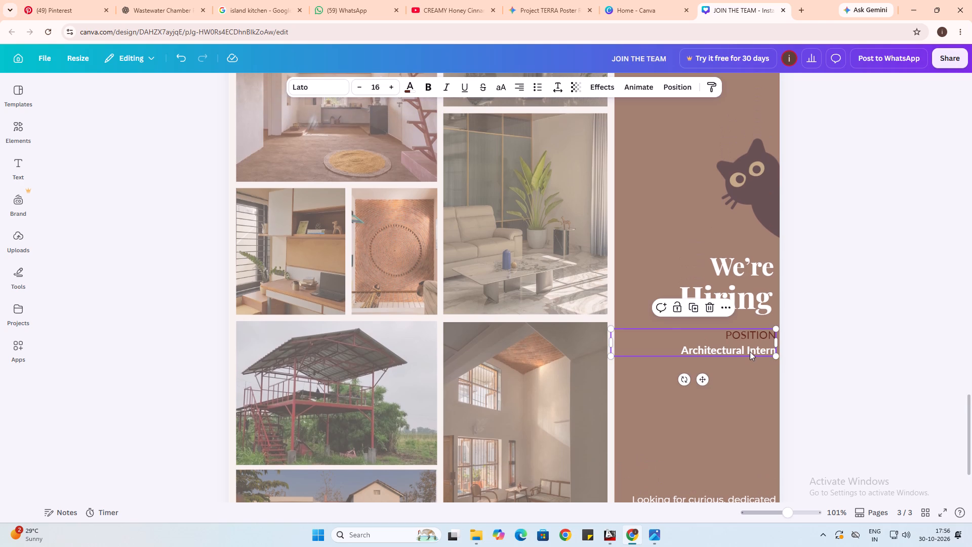
pyautogui.moveTo(680, 349); pyautogui.dragTo(697, 349)
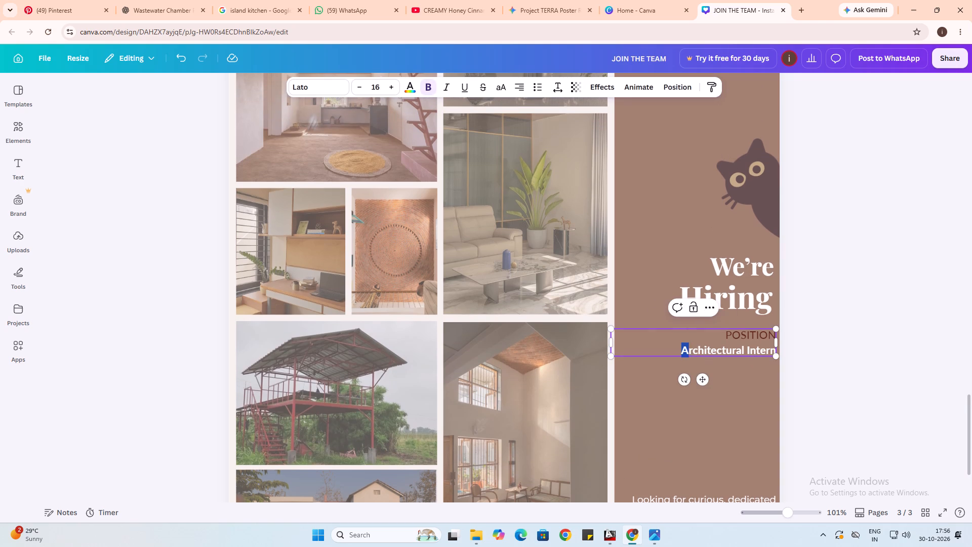
pyautogui.moveTo(697, 349); pyautogui.dragTo(774, 349)
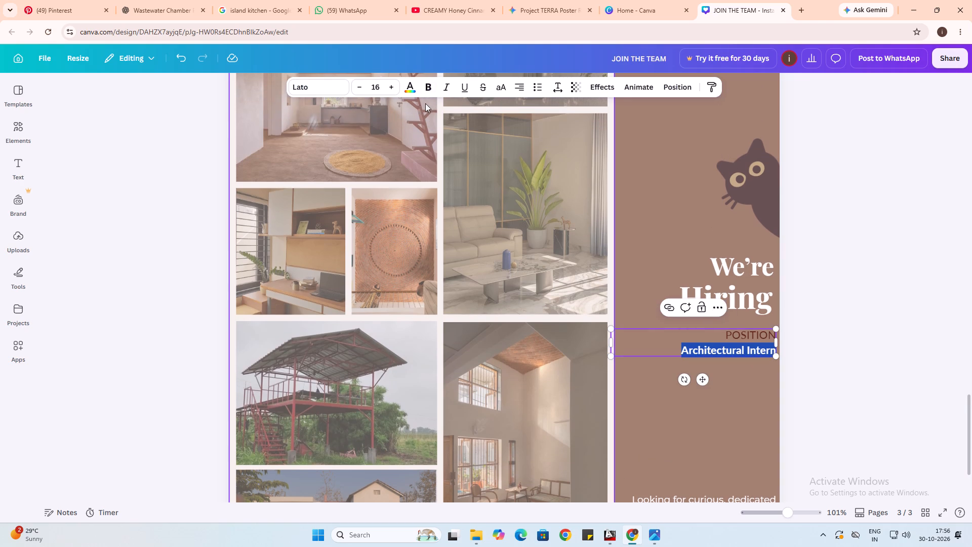
pyautogui.click(432, 87)
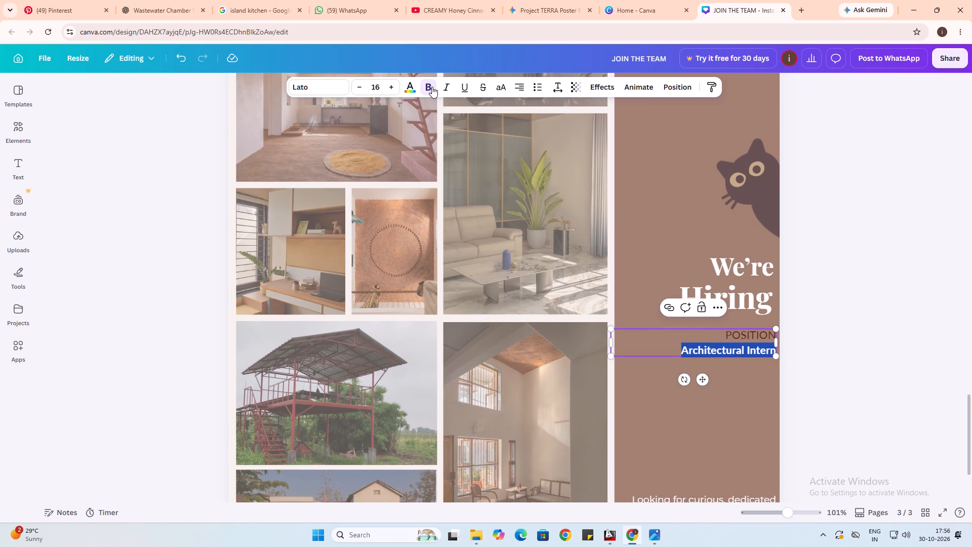
pyautogui.click(432, 87)
pyautogui.click(823, 334)
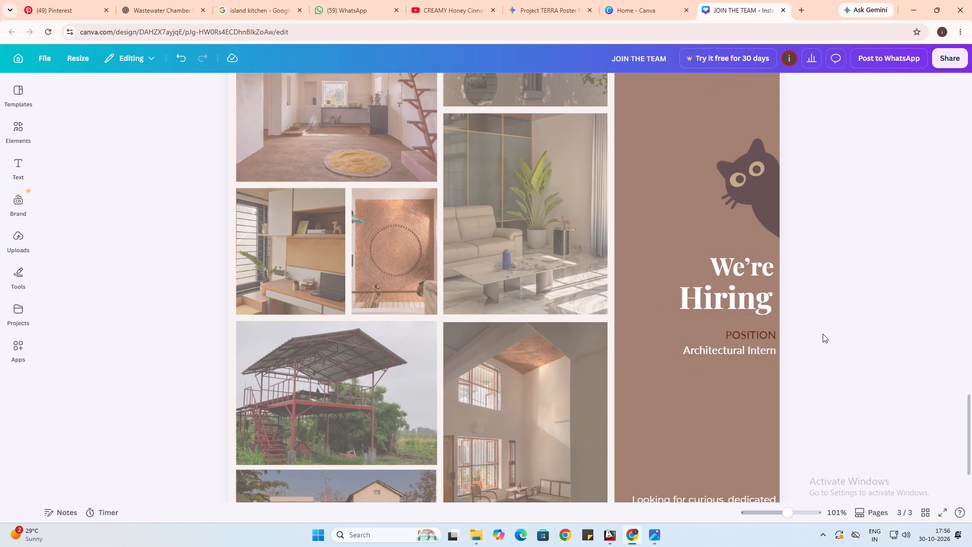
pyautogui.scroll(-1, 714, 362)
pyautogui.click(740, 297)
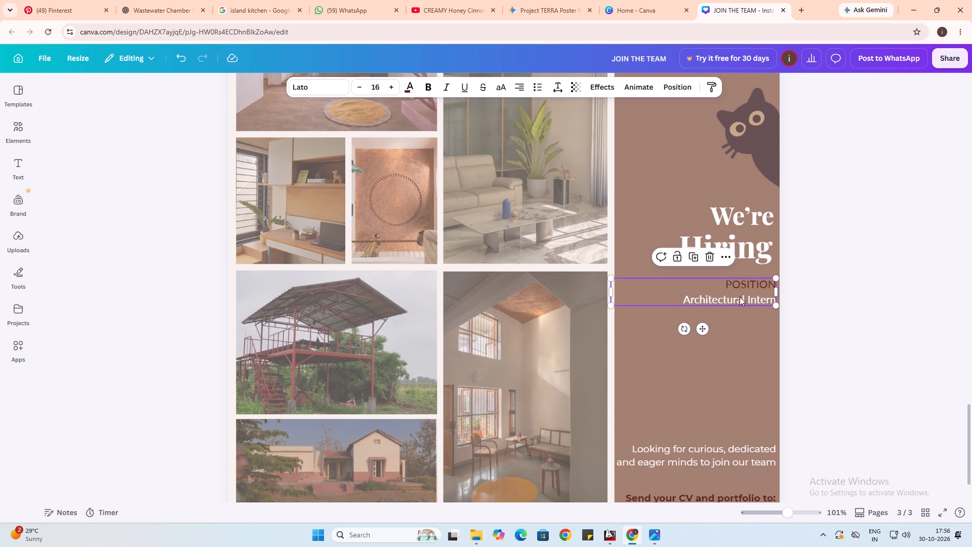
pyautogui.keyDown('alt'); pyautogui.moveTo(740, 296); pyautogui.dragTo(740, 320); pyautogui.keyUp('alt')
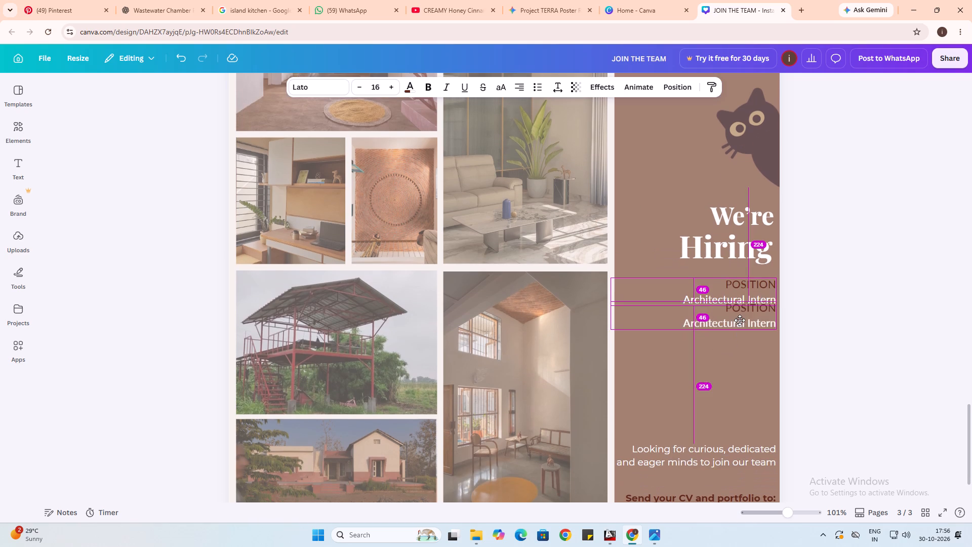
pyautogui.keyDown('alt'); pyautogui.moveTo(740, 320); pyautogui.dragTo(740, 328); pyautogui.keyUp('alt')
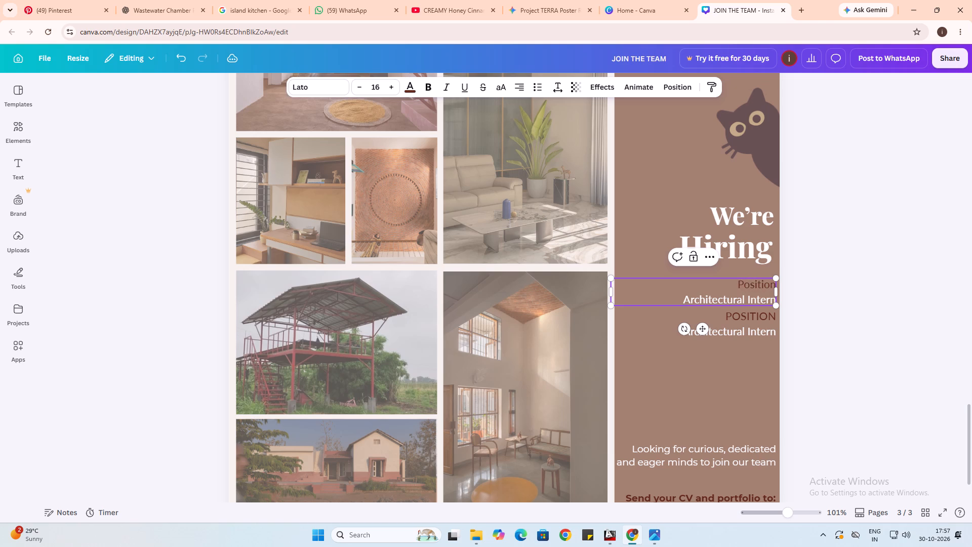
pyautogui.click(838, 353)
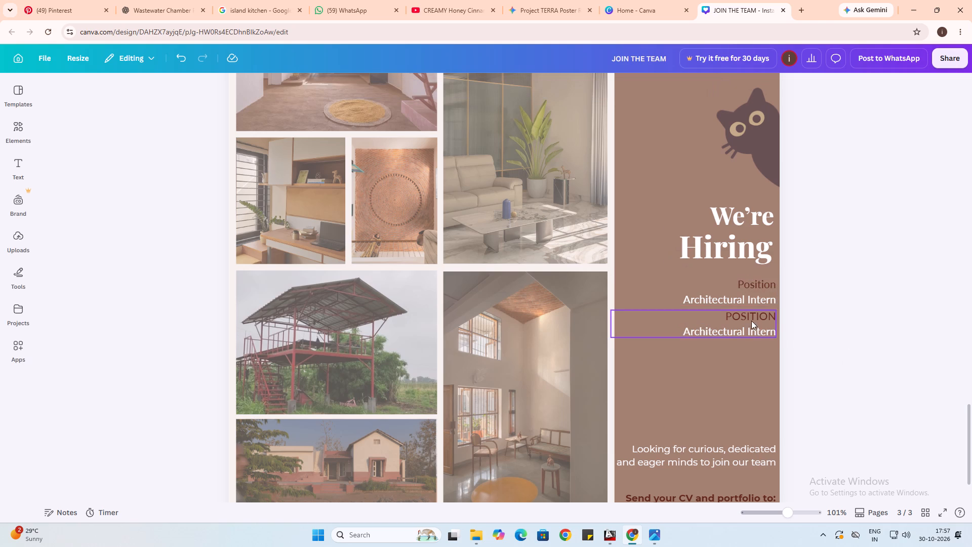
# Replace the "POSITION" label in the lower duplicated text block with "Duration".
pyautogui.doubleClick(751, 319)
pyautogui.click(762, 317)
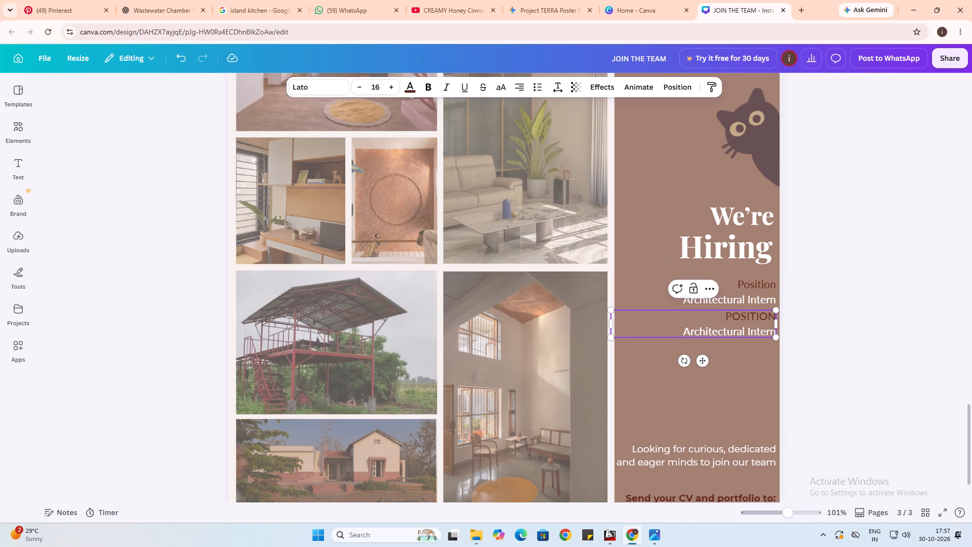
pyautogui.press('Right')
pyautogui.press('Right')
pyautogui.press('BackSpace')
pyautogui.press('BackSpace')
pyautogui.press('BackSpace')
pyautogui.press('BackSpace')
pyautogui.press('BackSpace')
pyautogui.press('BackSpace')
pyautogui.press('BackSpace')
pyautogui.press('BackSpace')
pyautogui.write('Duration')
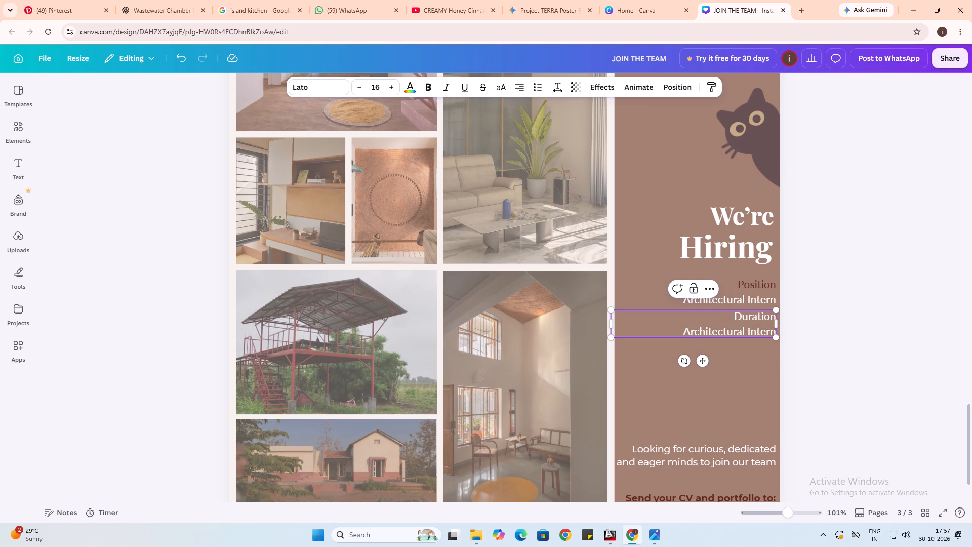
# Recolour the "Duration" label in the lower job-detail block to the dark brown from the photo colours.
pyautogui.moveTo(735, 318); pyautogui.dragTo(774, 319)
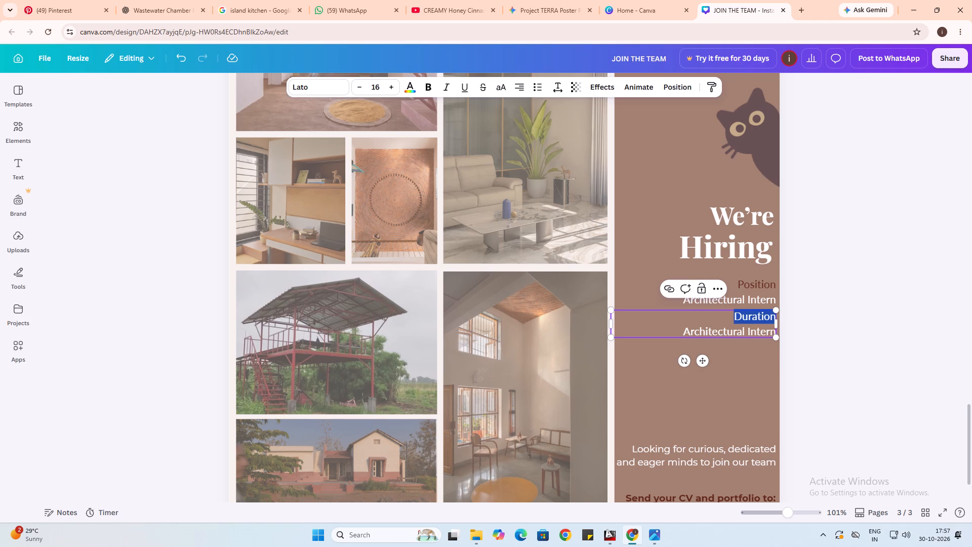
pyautogui.click(407, 90)
pyautogui.click(78, 333)
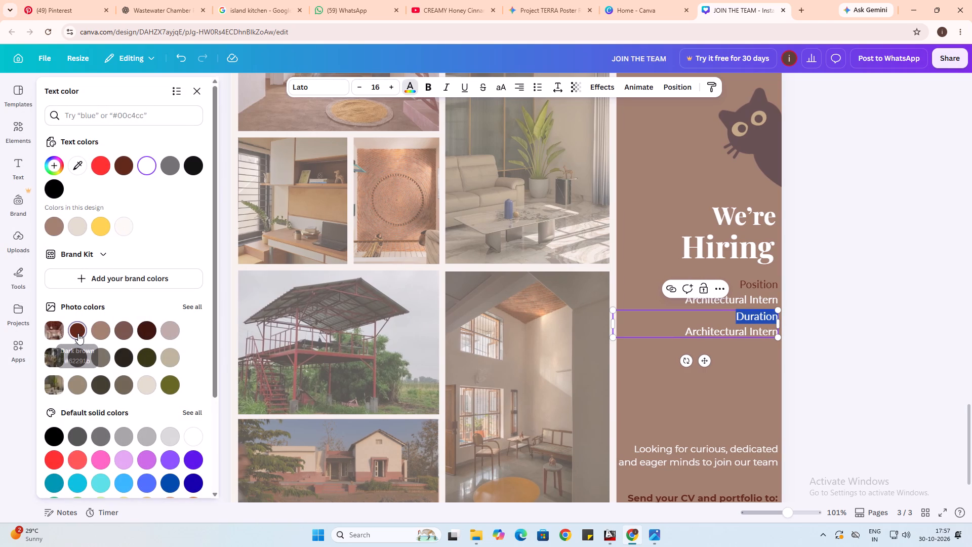
pyautogui.click(826, 356)
# Replace the "Architectural Intern" line below "Duration" with "For 6 Months".
pyautogui.click(754, 333)
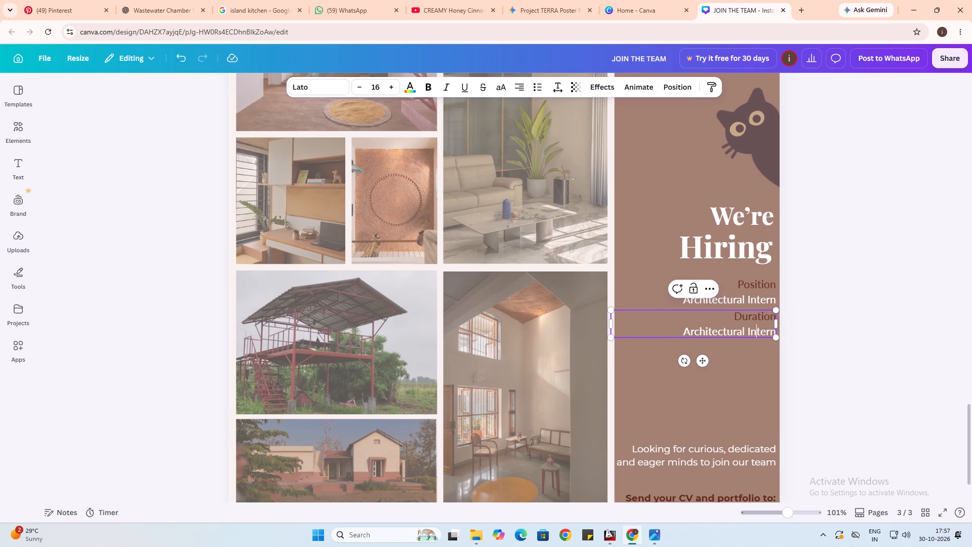
pyautogui.press('Right')
pyautogui.press('Right')
pyautogui.press('Right')
pyautogui.press('Right')
pyautogui.press('BackSpace')
pyautogui.press('BackSpace')
pyautogui.press('BackSpace')
pyautogui.press('BackSpace')
pyautogui.press('BackSpace')
pyautogui.press('BackSpace')
pyautogui.press('BackSpace')
pyautogui.press('BackSpace')
pyautogui.press('BackSpace')
pyautogui.press('BackSpace')
pyautogui.press('BackSpace')
pyautogui.press('BackSpace')
pyautogui.press('BackSpace')
pyautogui.press('BackSpace')
pyautogui.press('BackSpace')
pyautogui.press('BackSpace')
pyautogui.press('BackSpace')
pyautogui.press('BackSpace')
pyautogui.press('BackSpace')
pyautogui.press('BackSpace')
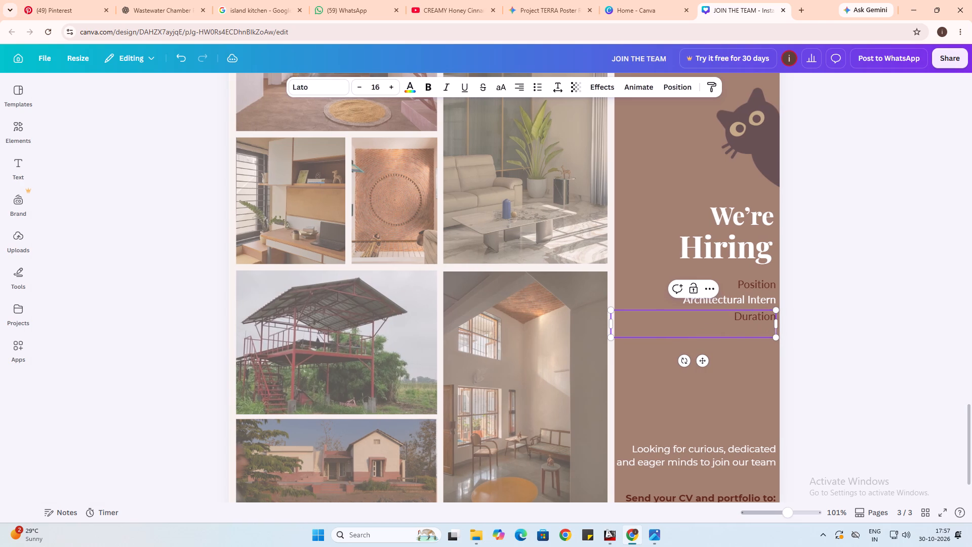
pyautogui.write('for')
pyautogui.press('space')
pyautogui.press('Left')
pyautogui.press('Left')
pyautogui.press('Left')
pyautogui.press('BackSpace')
pyautogui.hotkey('shift', 'f')
pyautogui.press('Right')
pyautogui.press('Right')
pyautogui.press('space')
pyautogui.write('6')
pyautogui.press('space')
pyautogui.press('m')
pyautogui.press('BackSpace')
pyautogui.write('Months')
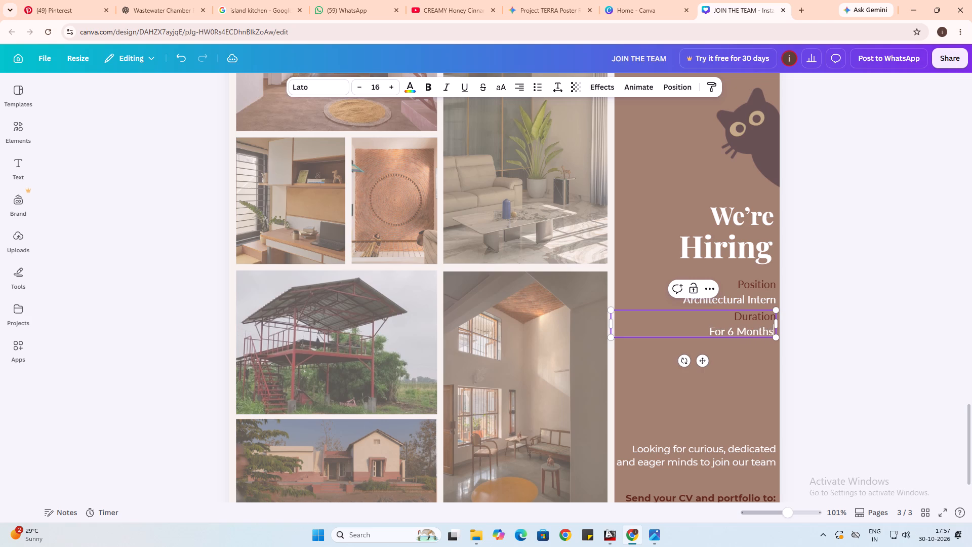
pyautogui.click(825, 351)
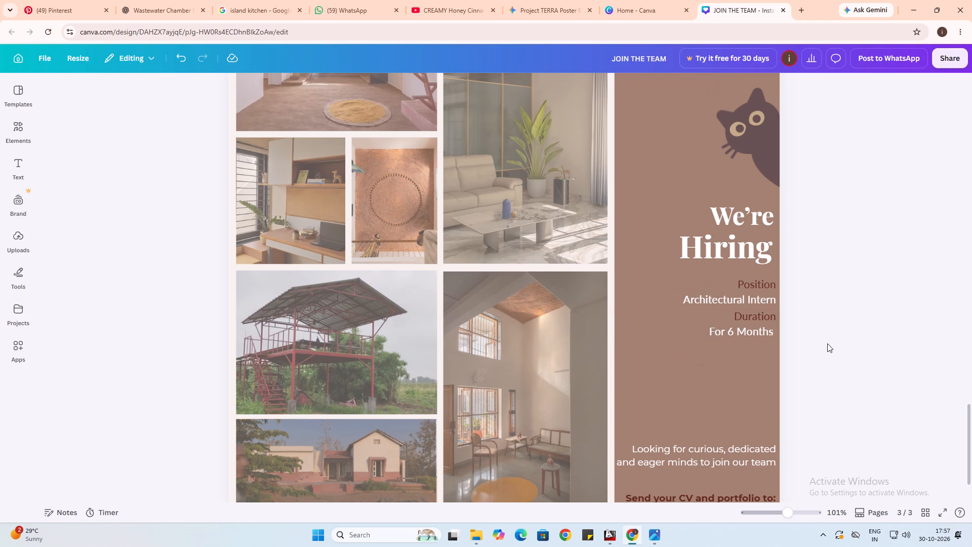
# Duplicate the "Duration / For 6 Months" text block and place the copy directly below the original.
pyautogui.scroll(-1, 750, 348)
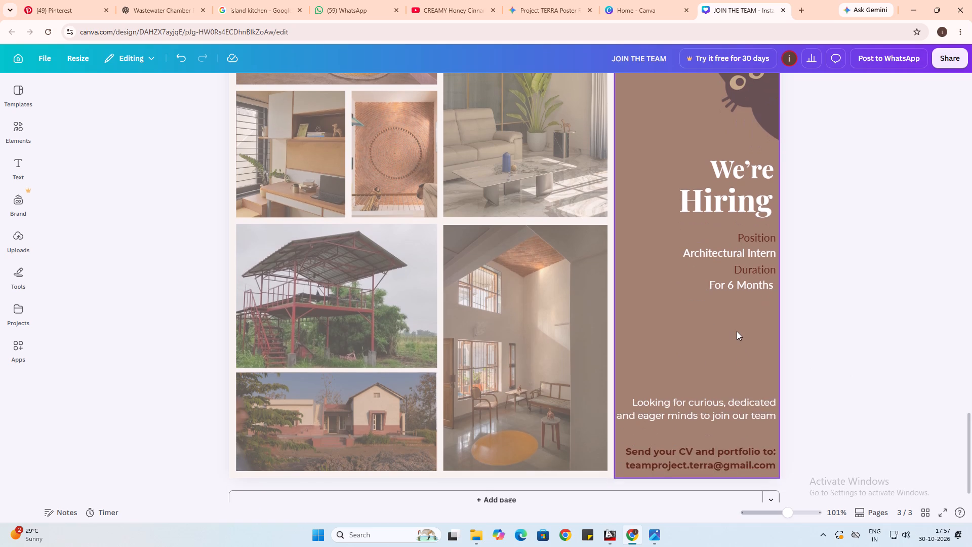
pyautogui.click(746, 281)
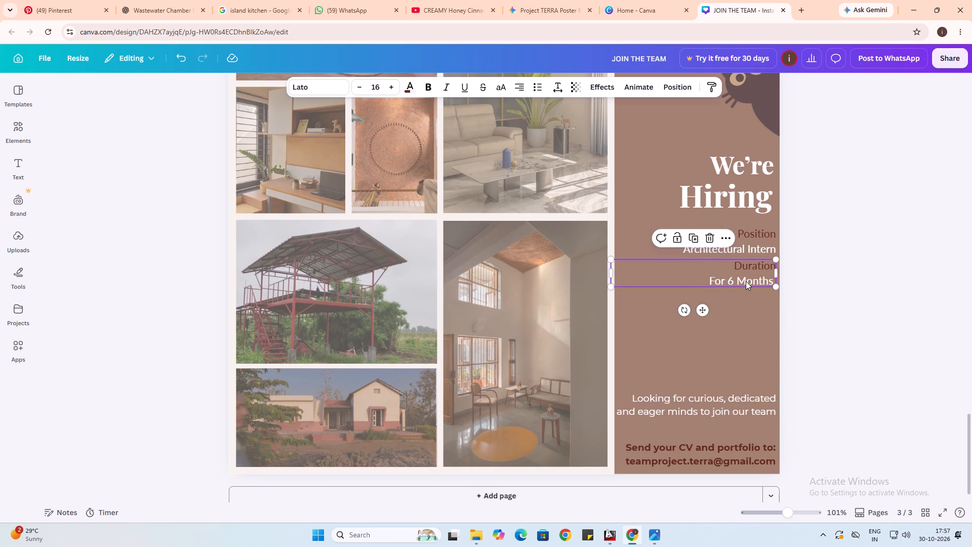
pyautogui.keyDown('alt'); pyautogui.moveTo(746, 281); pyautogui.dragTo(748, 311); pyautogui.keyUp('alt')
pyautogui.click(820, 341)
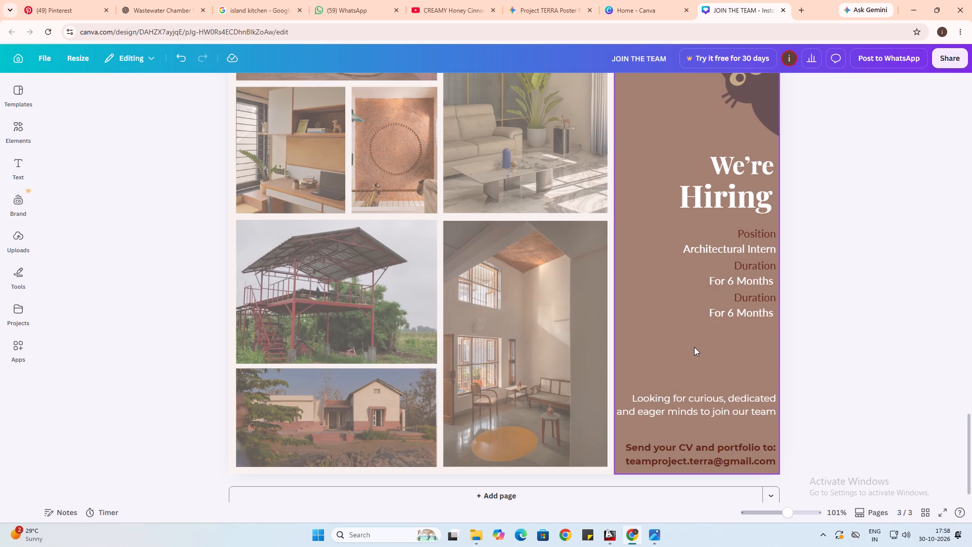
pyautogui.keyDown('alt'); pyautogui.scroll(-1, 694, 347); pyautogui.keyUp('alt')
pyautogui.scroll(-1, 694, 347)
pyautogui.keyDown('ctrl'); pyautogui.scroll(-1, 694, 347); pyautogui.keyUp('ctrl')
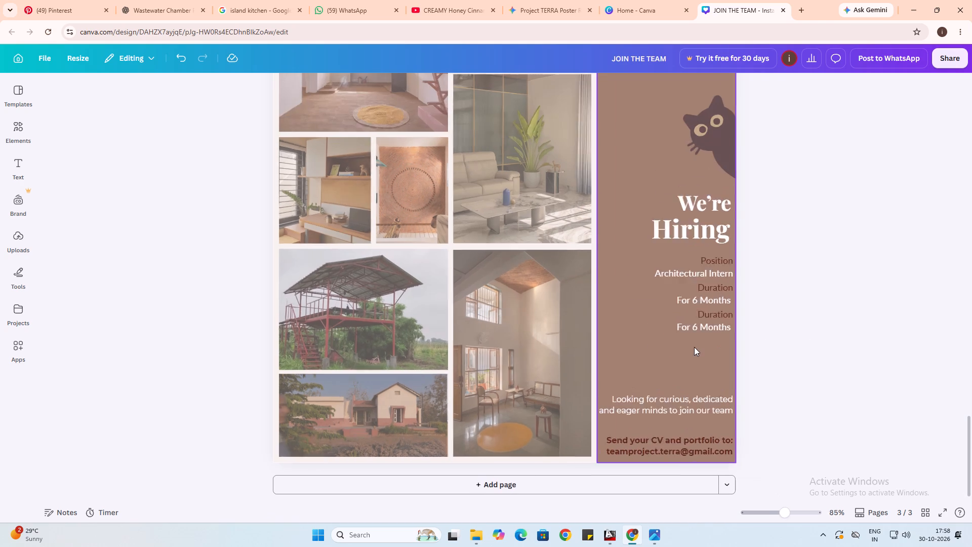
pyautogui.keyDown('ctrl'); pyautogui.scroll(-2, 694, 347); pyautogui.keyUp('ctrl')
pyautogui.keyDown('ctrl'); pyautogui.scroll(-1, 638, 372); pyautogui.keyUp('ctrl')
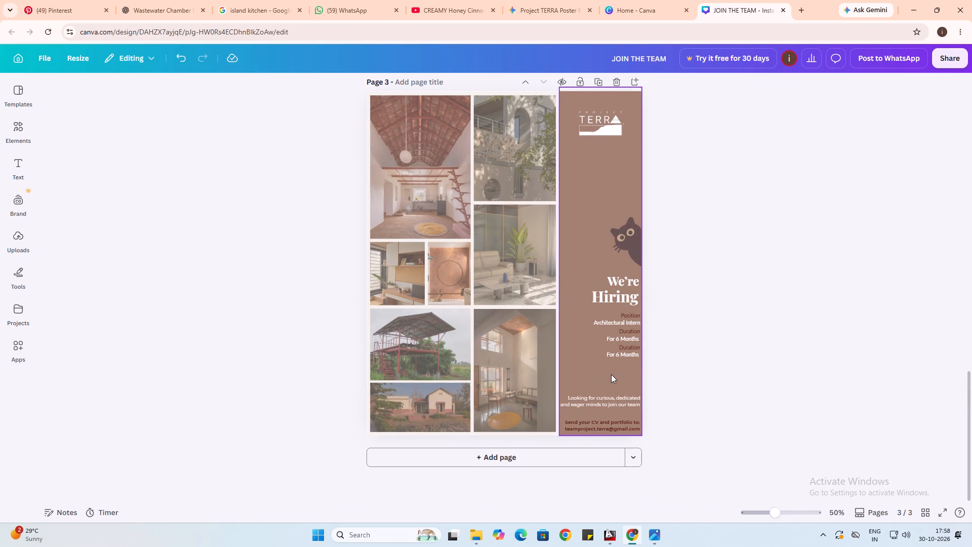
pyautogui.keyDown('ctrl'); pyautogui.scroll(-1, 611, 374); pyautogui.keyUp('ctrl')
pyautogui.keyDown('ctrl'); pyautogui.scroll(1, 561, 340); pyautogui.keyUp('ctrl')
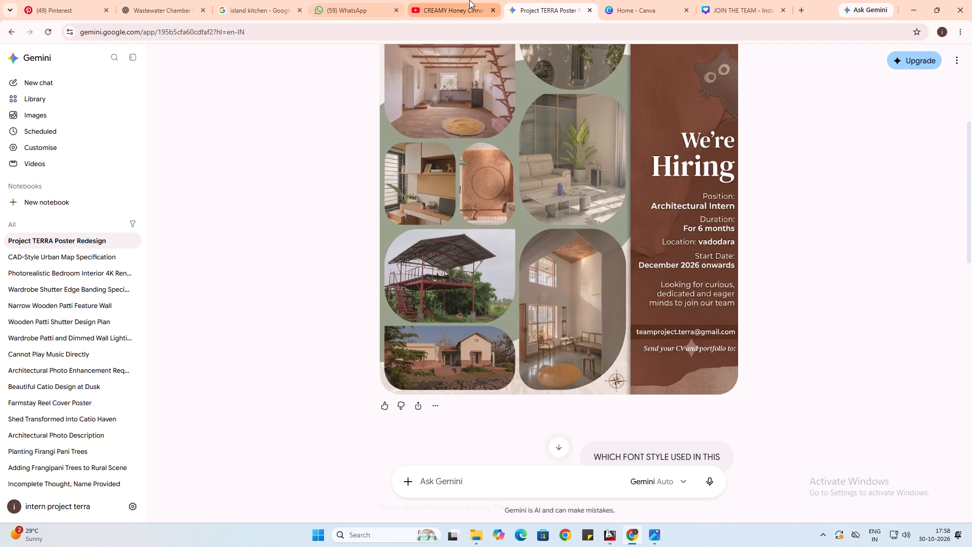
pyautogui.click(737, 0)
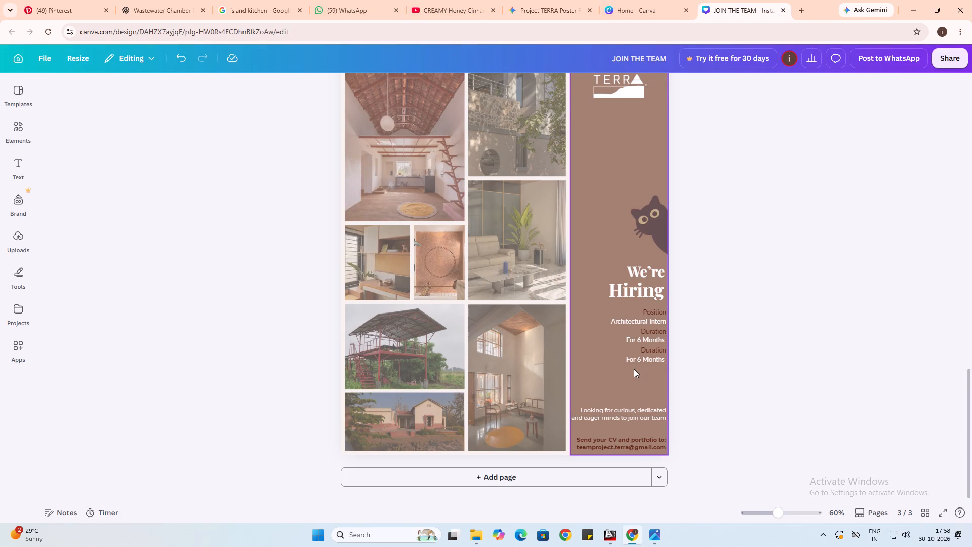
# Replace all the text in the lowest duplicated job-detail block with "Location :".
pyautogui.keyDown('ctrl'); pyautogui.scroll(2, 634, 369); pyautogui.keyUp('ctrl')
pyautogui.doubleClick(713, 355)
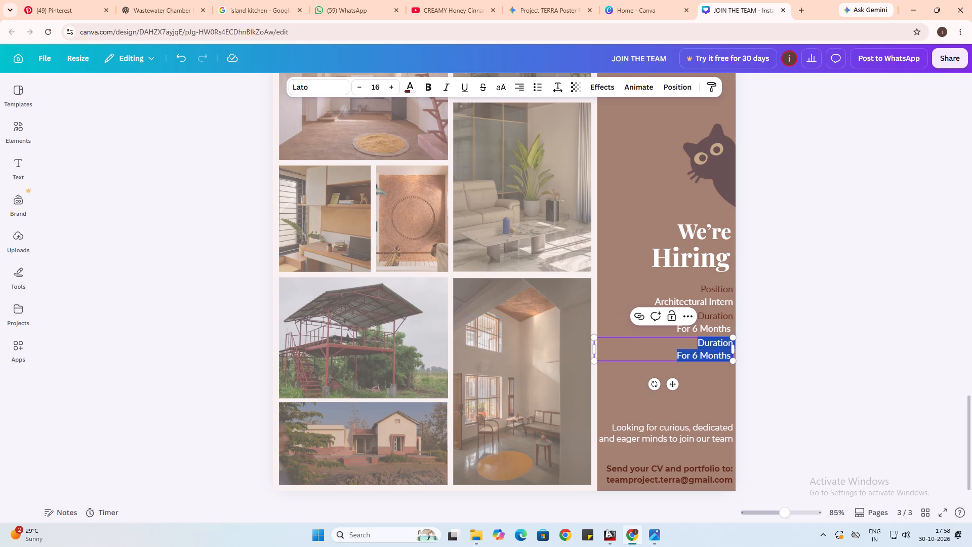
pyautogui.press('Delete')
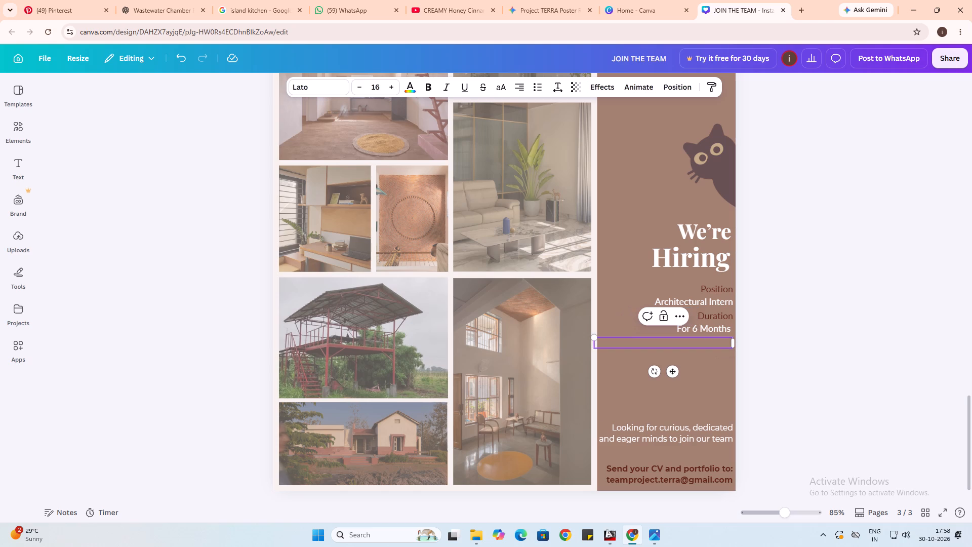
pyautogui.write('Location')
pyautogui.press('space')
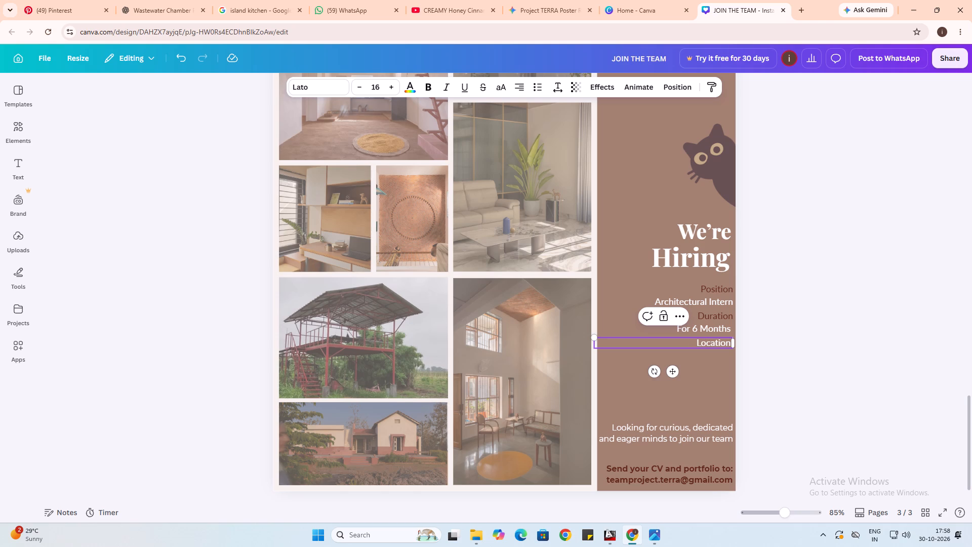
pyautogui.write(':')
pyautogui.press('space')
# Recolour the "Location :" text to the dark brown from the photo colours.
pyautogui.hotkey('ctrl', 'a')
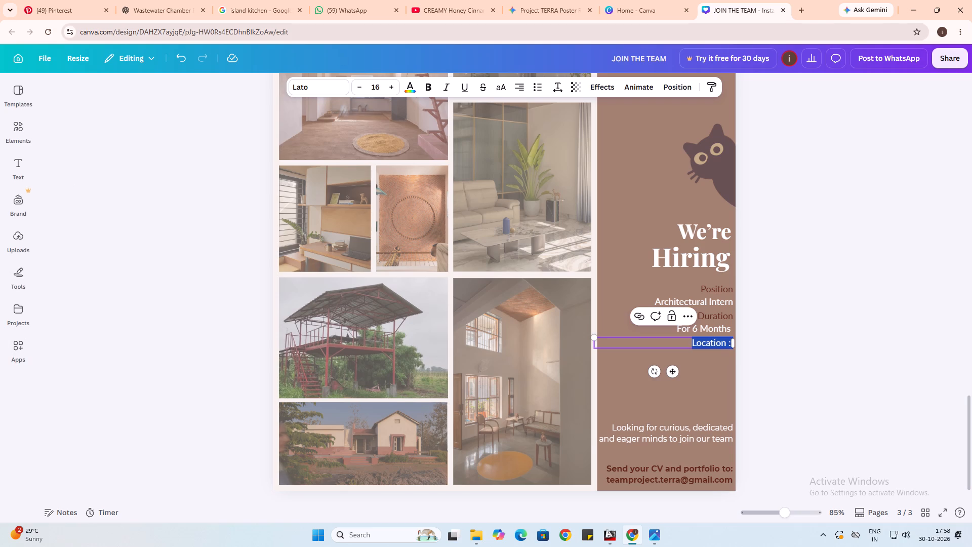
pyautogui.click(408, 91)
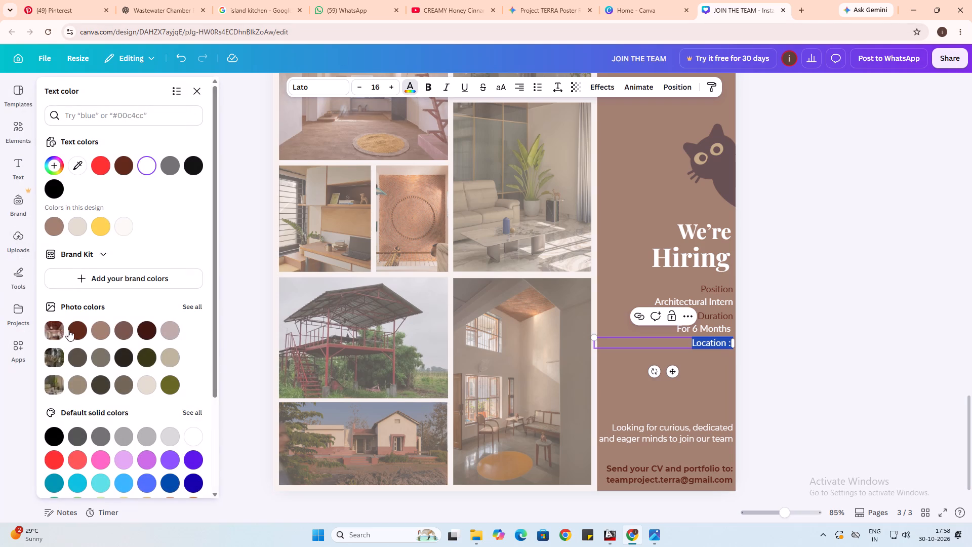
pyautogui.click(72, 329)
# Add the city name "Vadodara" after "Location :" on the same line, with a capital V.
pyautogui.click(707, 344)
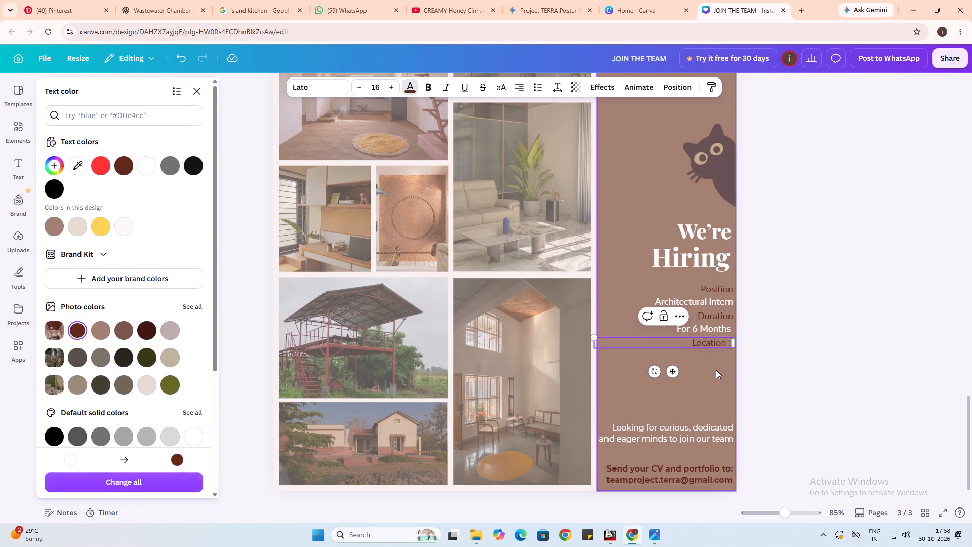
pyautogui.press('Right')
pyautogui.press('Right')
pyautogui.press('Right')
pyautogui.press('Right')
pyautogui.press('Right')
pyautogui.press('Right')
pyautogui.press('Right')
pyautogui.press('space')
pyautogui.write('vad')
pyautogui.write('odara')
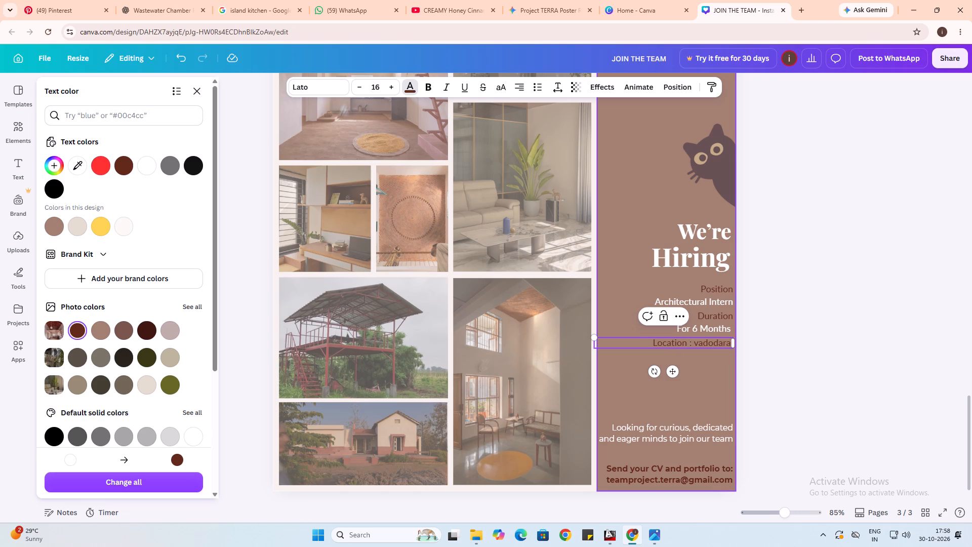
pyautogui.click(698, 345)
pyautogui.press('BackSpace')
pyautogui.hotkey('shift', 'v')
# Recolour only the city name "Vadodara" in the location line to white.
pyautogui.press('Left')
pyautogui.hotkey('shift', 'Right')
pyautogui.hotkey('shift', 'Right')
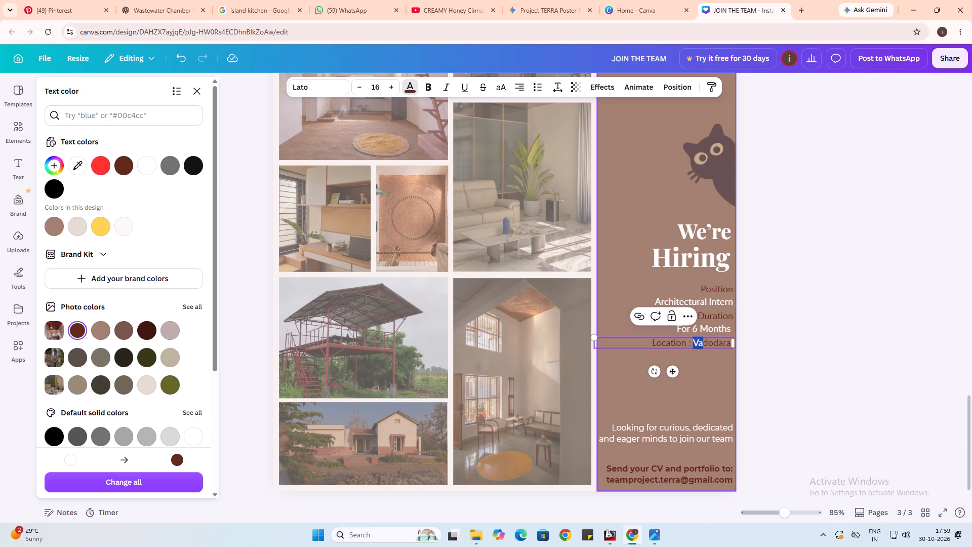
pyautogui.hotkey('shift', 'Right')
pyautogui.hotkey('shift', 'Right')
pyautogui.hotkey('shift', 'Right')
pyautogui.hotkey('shift', 'Right')
pyautogui.hotkey('shift', 'Right')
pyautogui.hotkey('shift', 'Right')
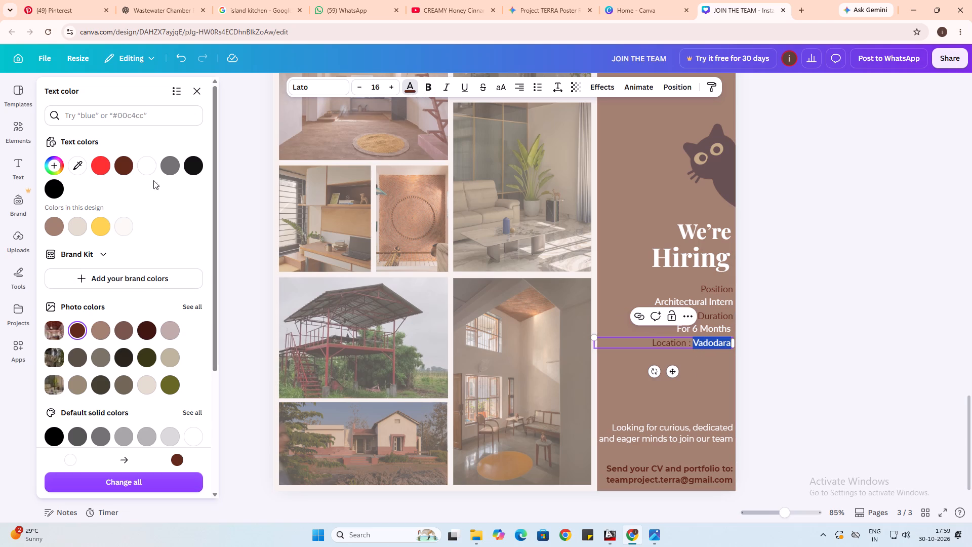
pyautogui.click(147, 169)
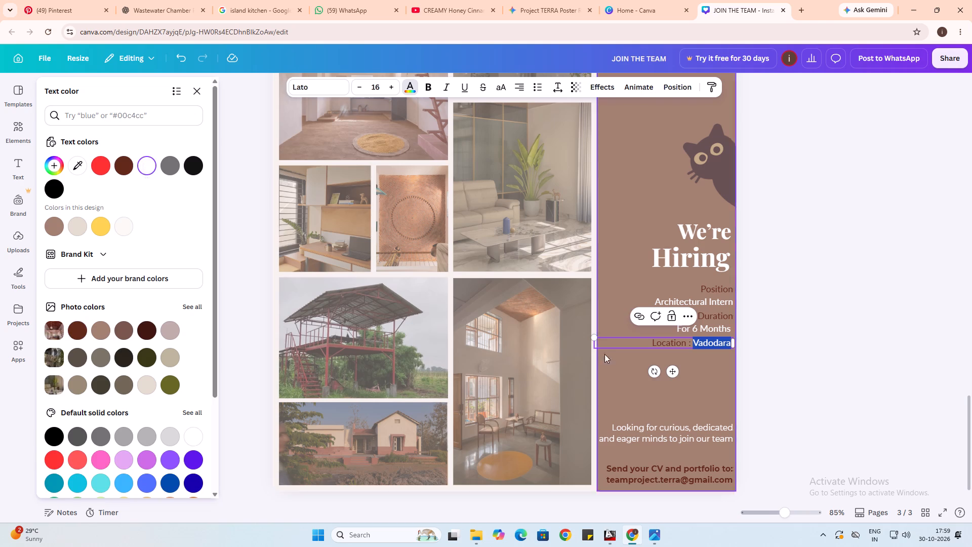
pyautogui.click(759, 363)
pyautogui.click(759, 363)
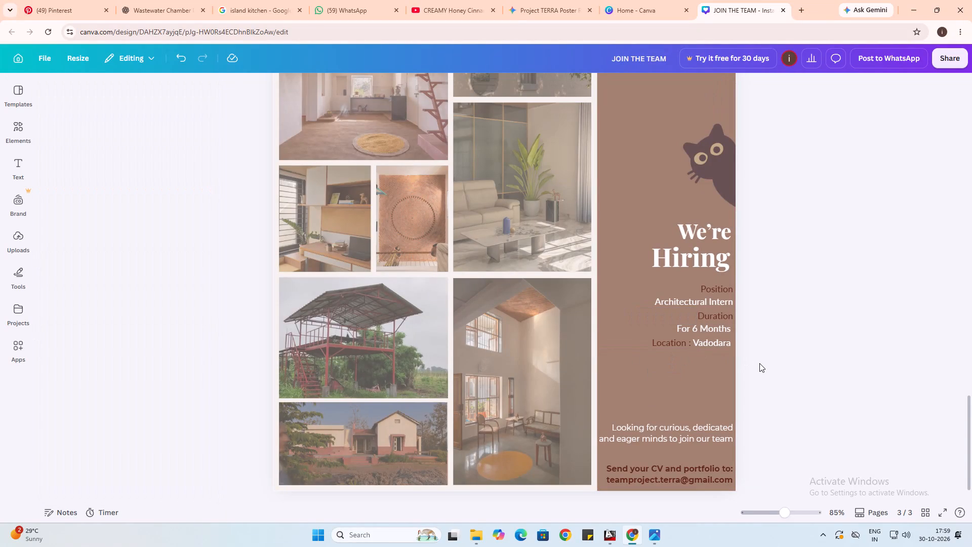
# Break the location line so that "Vadodara" sits on its own line below the "Location :" label.
pyautogui.doubleClick(717, 343)
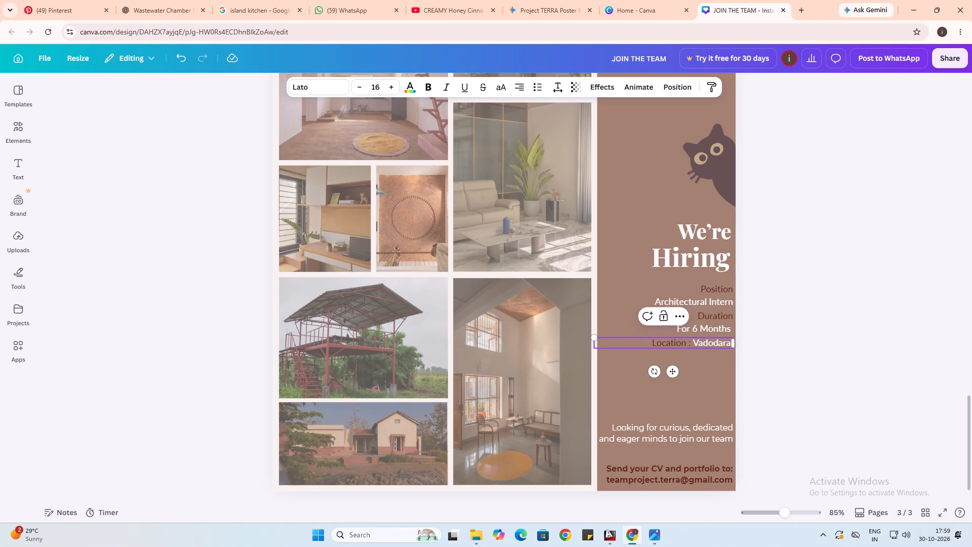
pyautogui.click(692, 343)
pyautogui.press('Return')
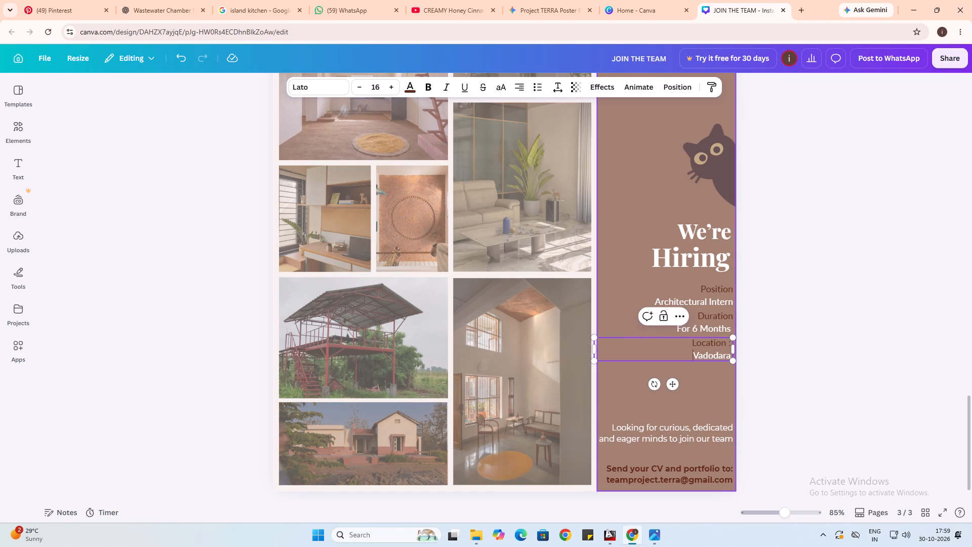
# Remove the colon and the space before it from the "Location" label.
pyautogui.press('Up')
pyautogui.press('Right')
pyautogui.press('Right')
pyautogui.press('Right')
pyautogui.press('Right')
pyautogui.press('Right')
pyautogui.press('Right')
pyautogui.press('Right')
pyautogui.press('Right')
pyautogui.press('Right')
pyautogui.press('Right')
pyautogui.press('BackSpace')
pyautogui.press('BackSpace')
pyautogui.click(763, 379)
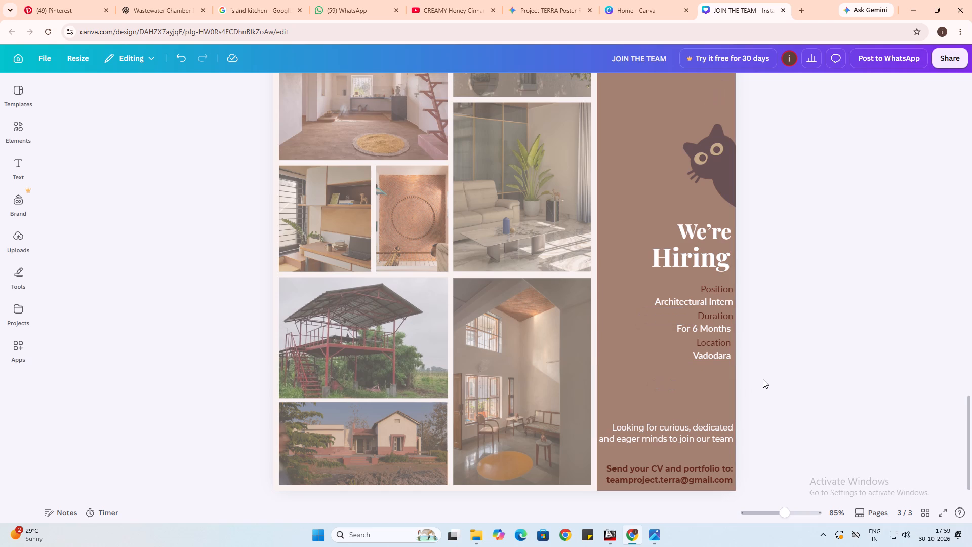
# Duplicate the Location block and place the copy directly beneath it, spaced evenly with the job details above.
pyautogui.scroll(-1, 763, 379)
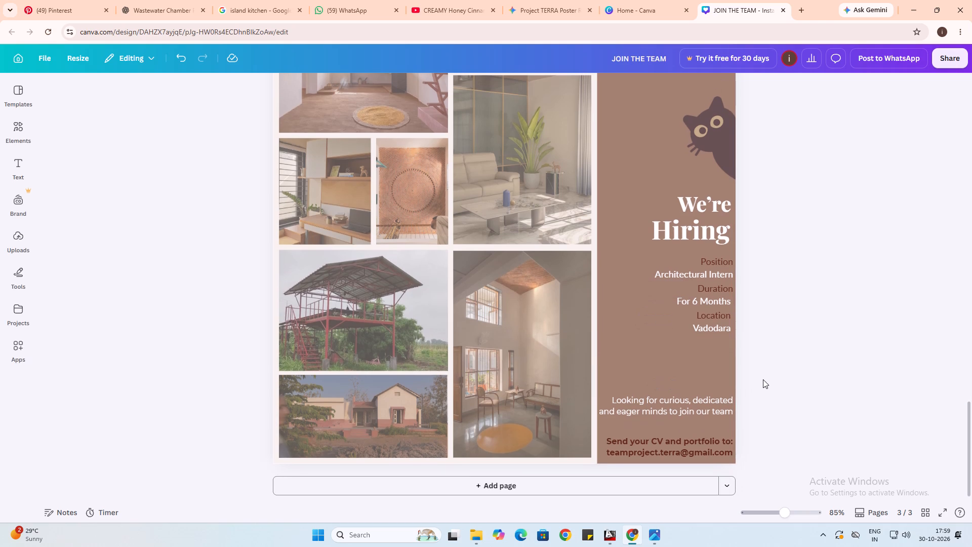
pyautogui.click(720, 324)
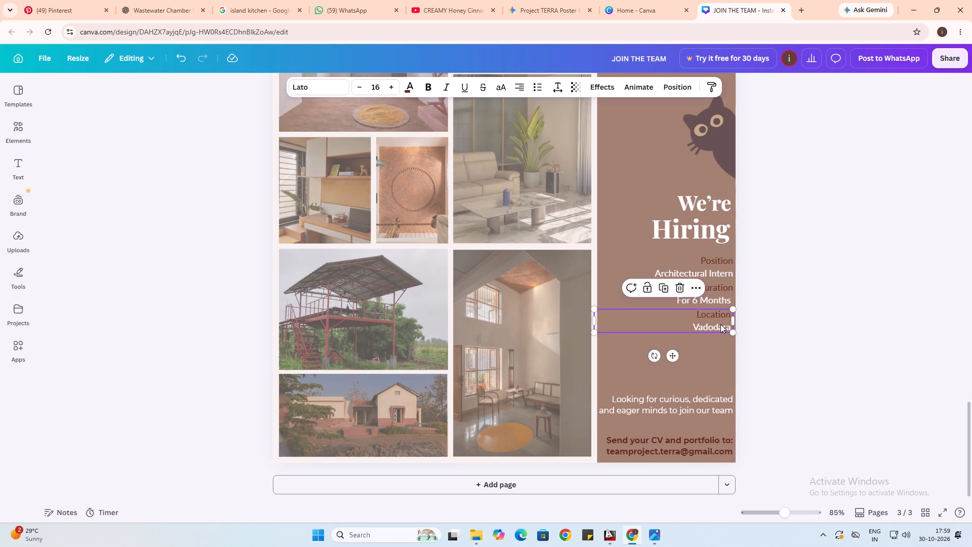
pyautogui.keyDown('alt'); pyautogui.moveTo(720, 324); pyautogui.dragTo(723, 346); pyautogui.keyUp('alt')
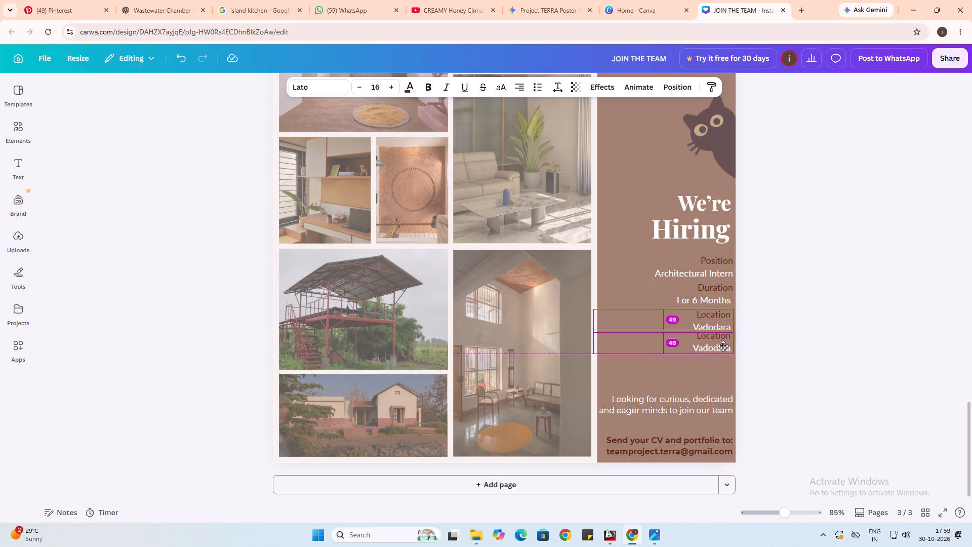
pyautogui.keyDown('alt'); pyautogui.moveTo(723, 346); pyautogui.dragTo(723, 346); pyautogui.keyUp('alt')
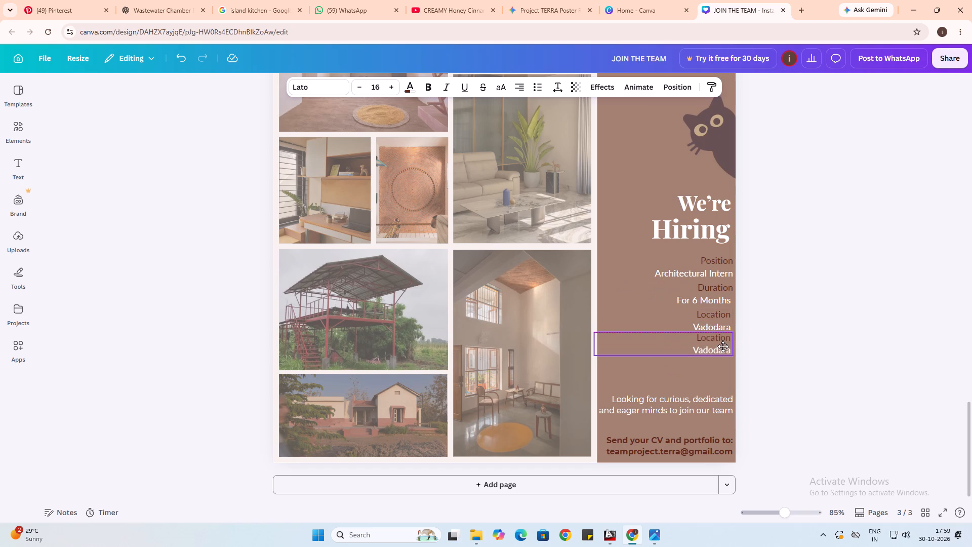
pyautogui.keyDown('alt'); pyautogui.moveTo(723, 346); pyautogui.dragTo(722, 345); pyautogui.keyUp('alt')
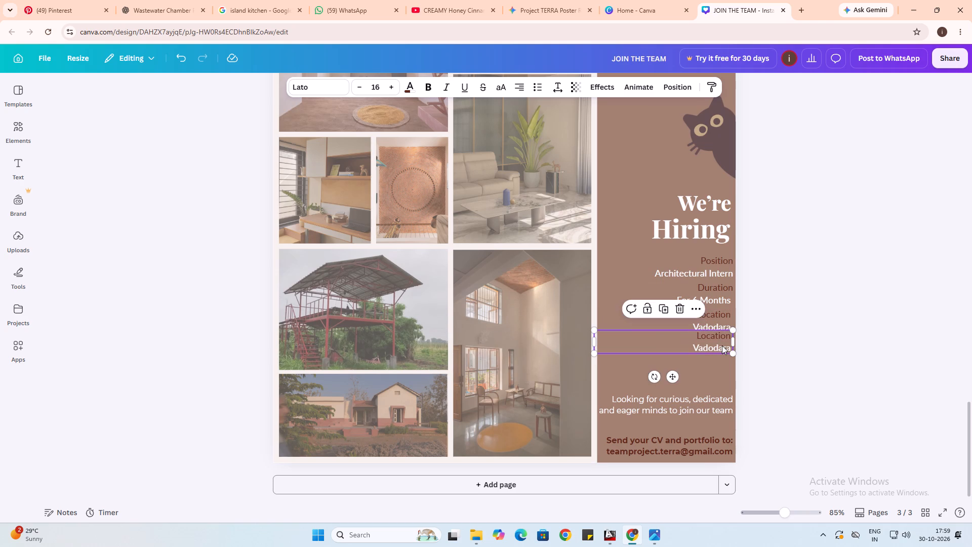
pyautogui.click(713, 342)
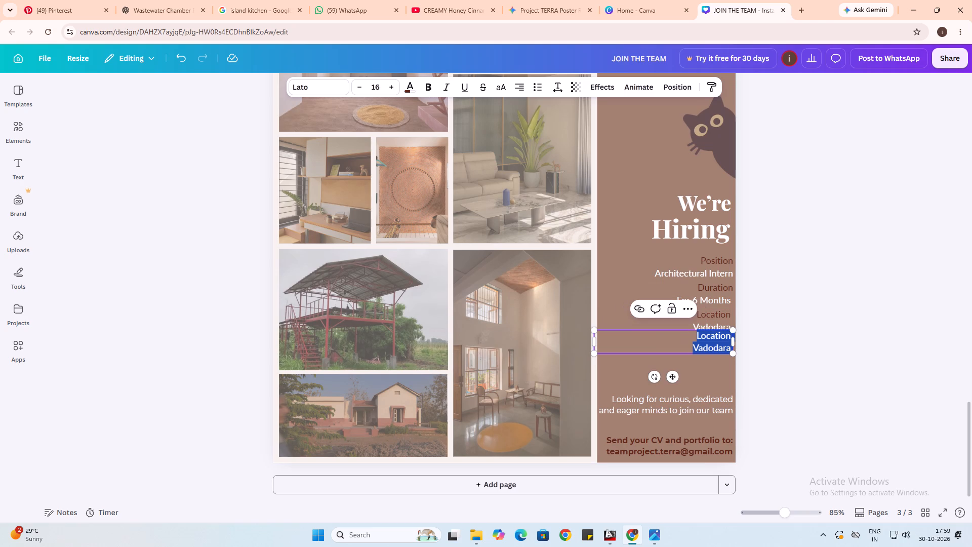
pyautogui.click(844, 338)
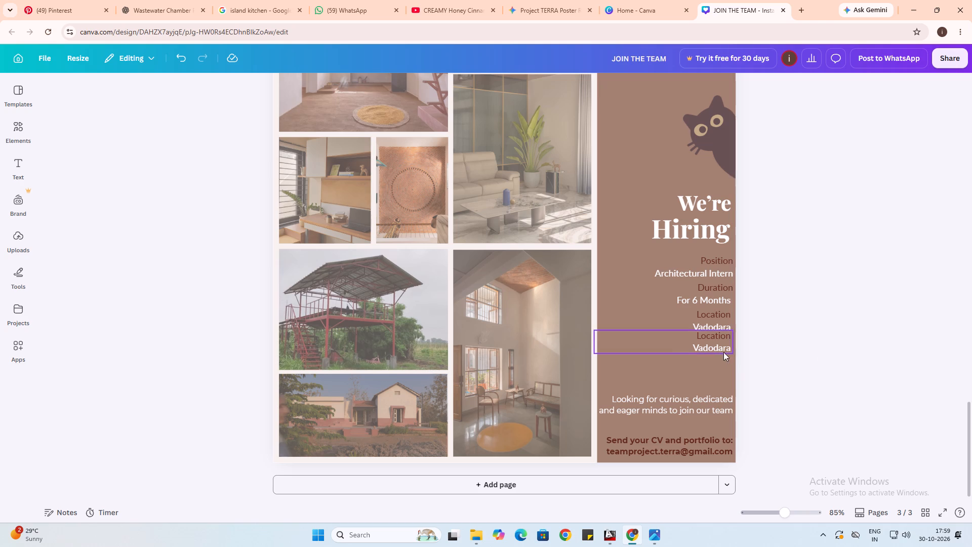
pyautogui.click(717, 346)
pyautogui.moveTo(711, 348); pyautogui.dragTo(711, 352)
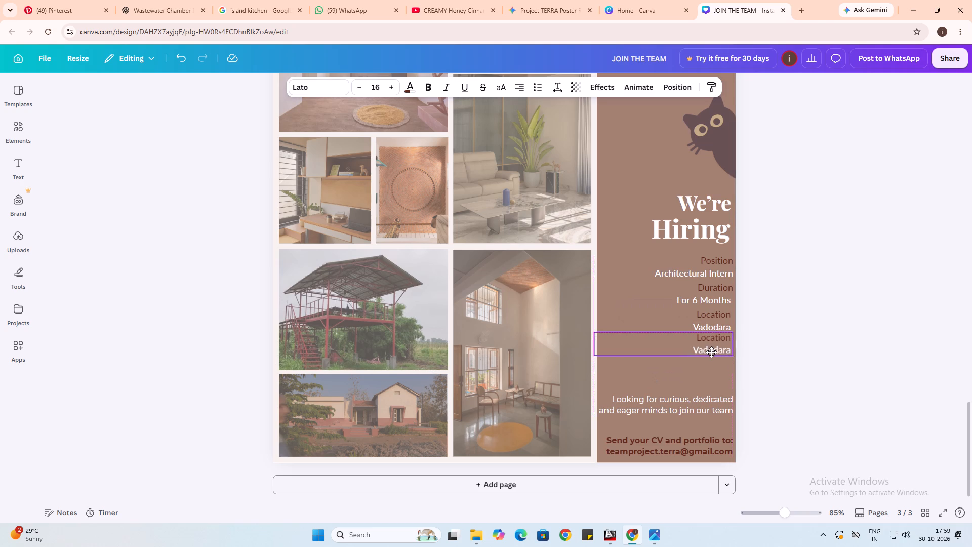
pyautogui.moveTo(711, 352); pyautogui.dragTo(712, 359)
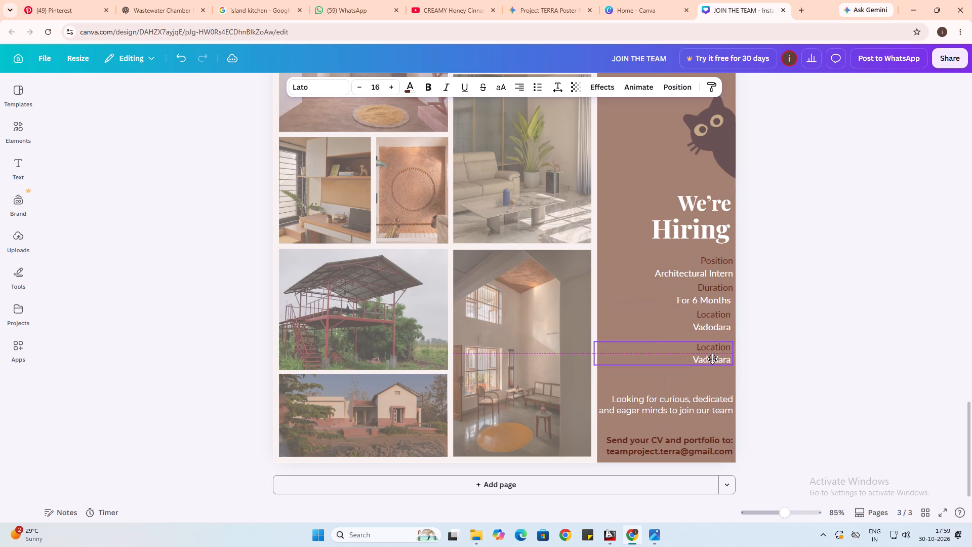
pyautogui.moveTo(712, 359); pyautogui.dragTo(712, 355)
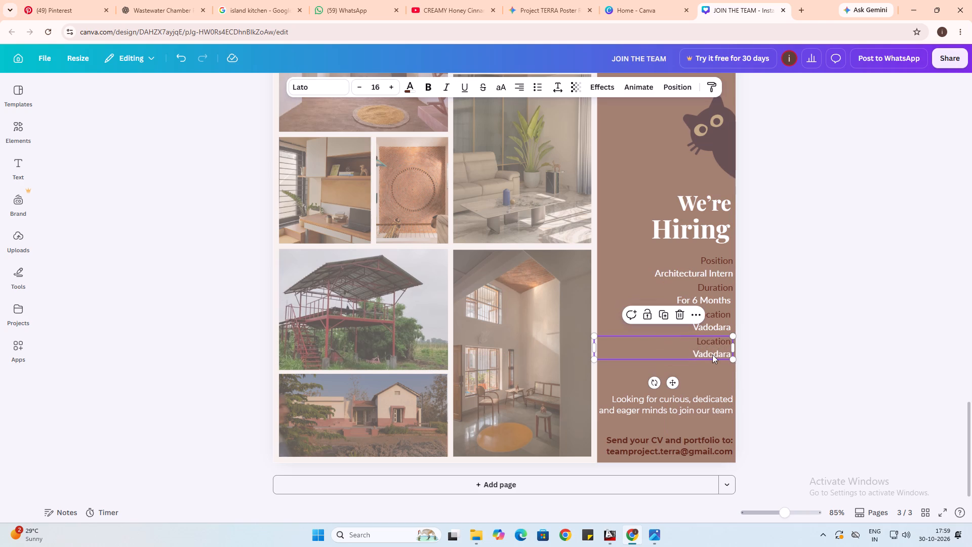
# Clear the "Location" label in the lowest block and begin a start-date label in its place.
pyautogui.doubleClick(714, 350)
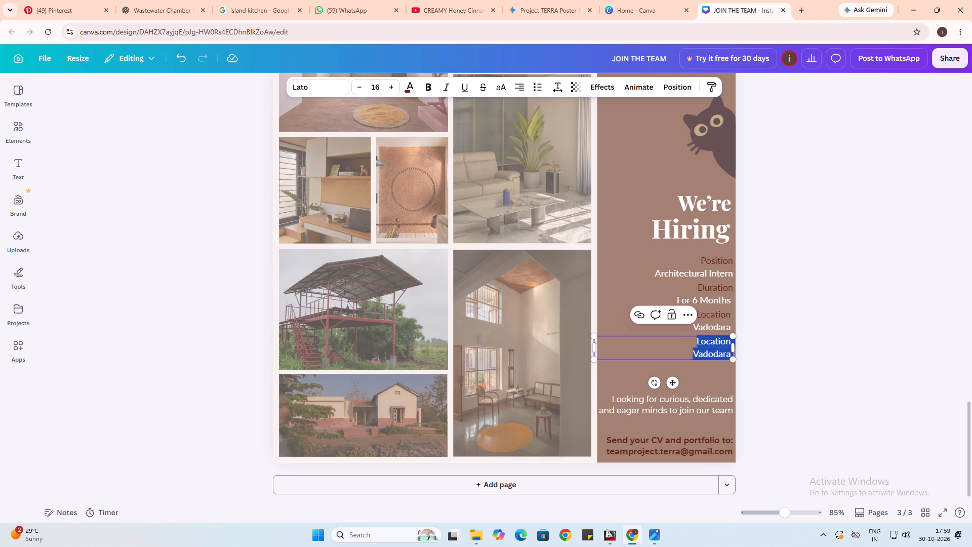
pyautogui.click(725, 342)
pyautogui.press('Right')
pyautogui.press('BackSpace')
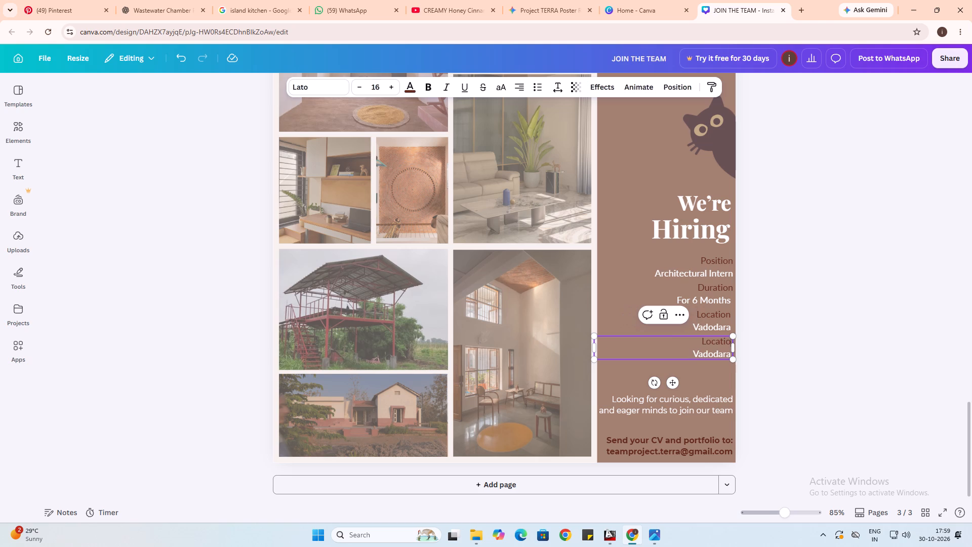
pyautogui.press('BackSpace')
pyautogui.press('BackSpace')
pyautogui.press('BackSpace')
pyautogui.press('BackSpace')
pyautogui.press('BackSpace')
pyautogui.press('BackSpace')
pyautogui.press('BackSpace')
pyautogui.write('starti')
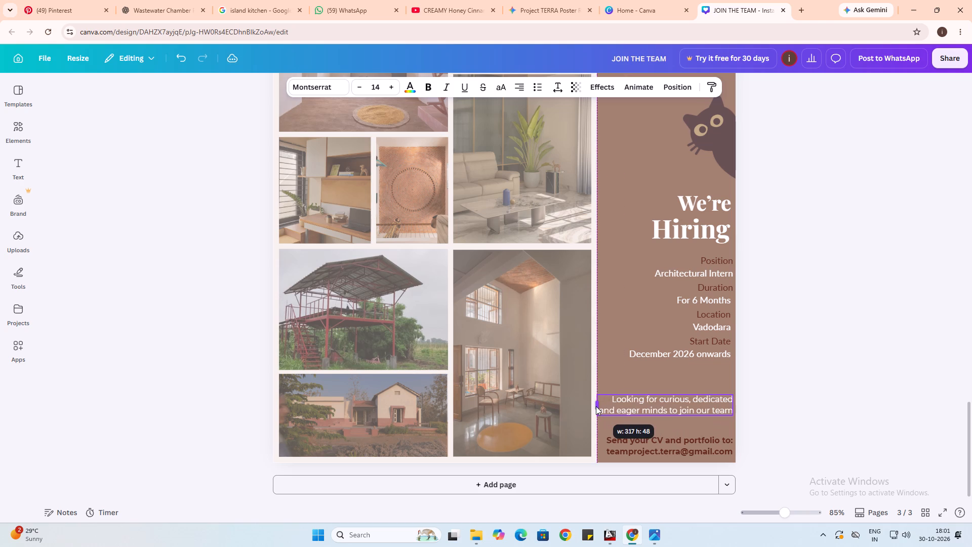
pyautogui.click(836, 411)
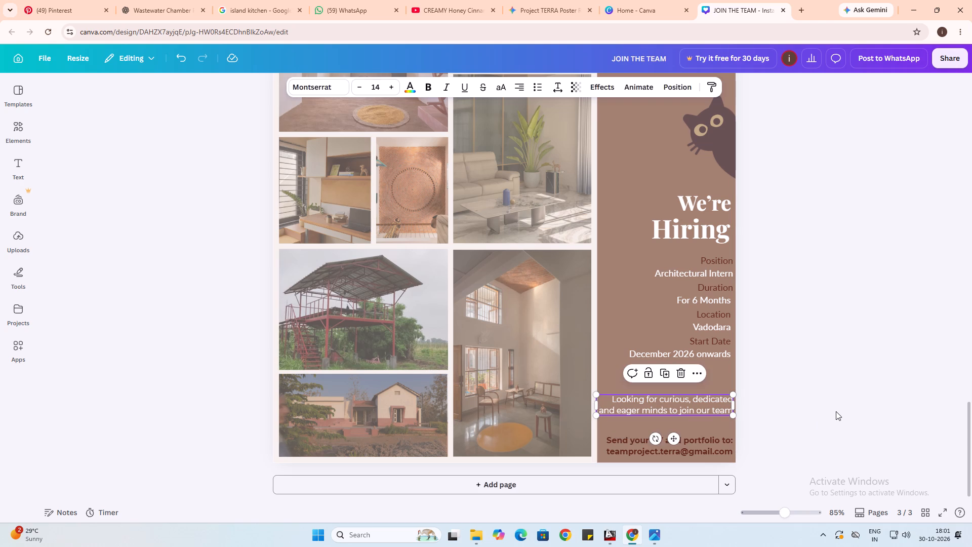
# Move the "Looking for curious, dedicated and eager minds" tagline down, closer to the "Send your CV and portfolio to:" text.
pyautogui.scroll(-1, 799, 412)
pyautogui.click(708, 411)
pyautogui.moveTo(711, 410); pyautogui.dragTo(712, 417)
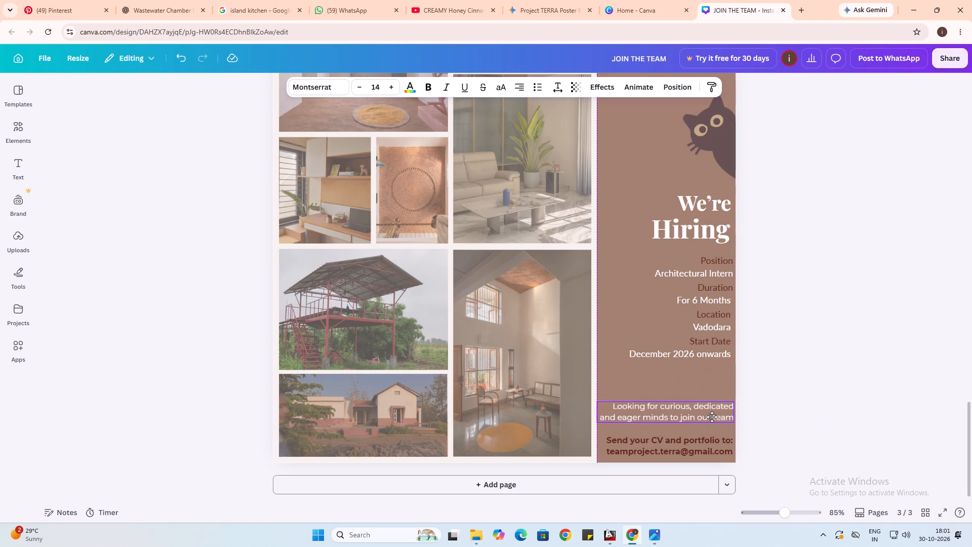
pyautogui.moveTo(712, 417); pyautogui.dragTo(713, 418)
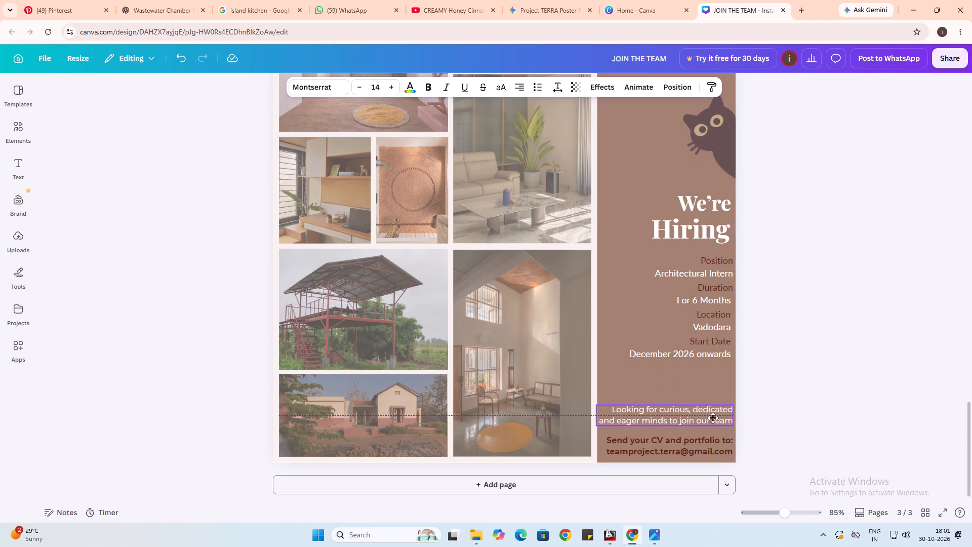
pyautogui.moveTo(713, 418); pyautogui.dragTo(714, 419)
pyautogui.click(758, 436)
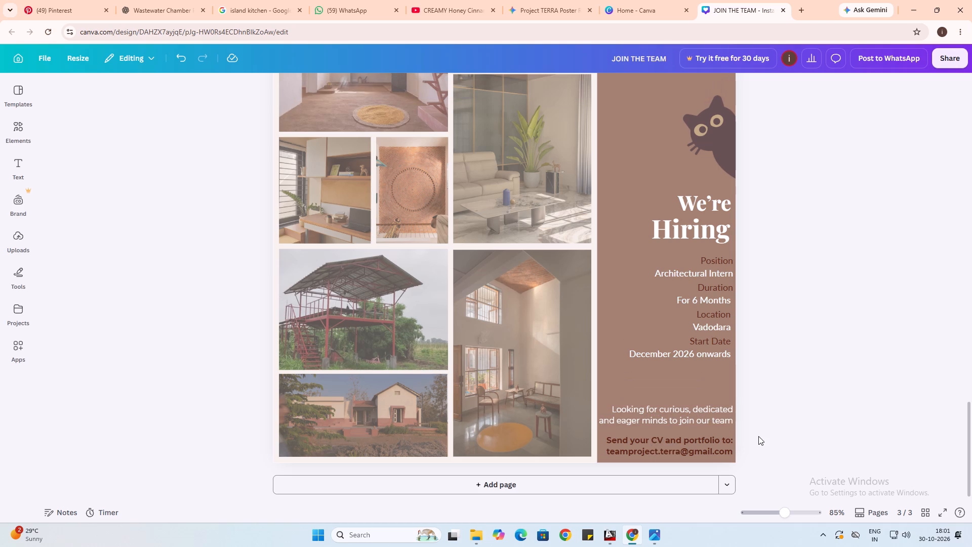
# Set the text colour of the whole "Looking for curious, dedicated and eager minds" tagline to white.
pyautogui.click(698, 422)
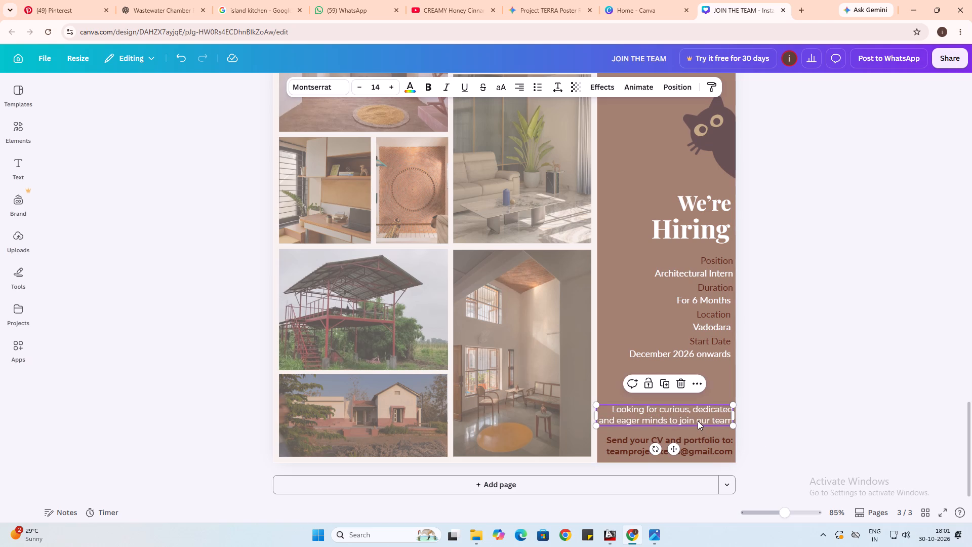
pyautogui.doubleClick(696, 420)
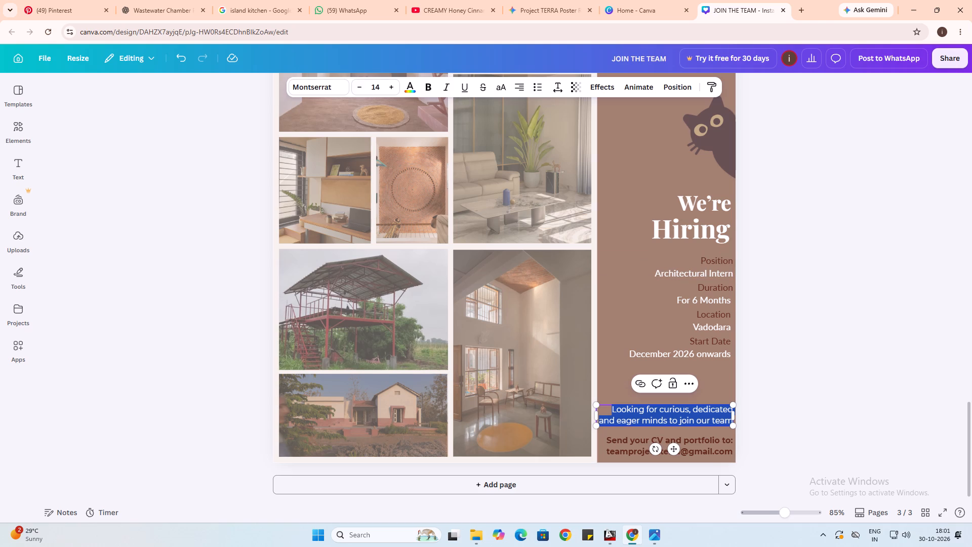
pyautogui.click(405, 91)
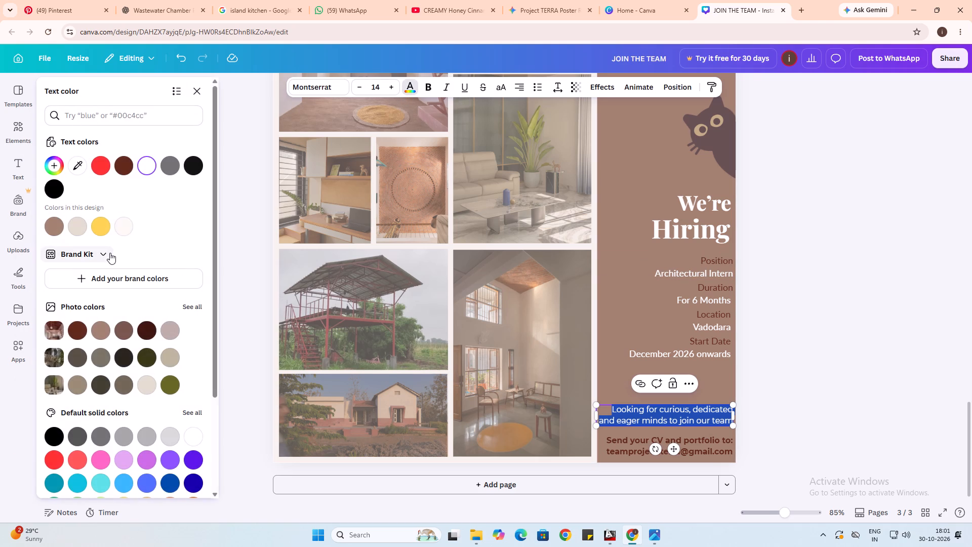
pyautogui.click(145, 170)
pyautogui.click(808, 380)
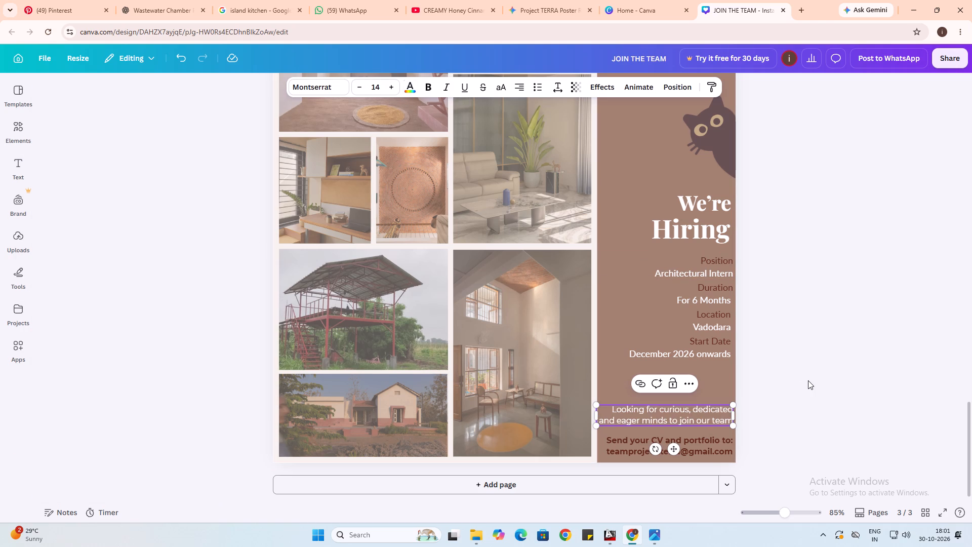
# Nudge the "Looking for curious, dedicated and eager minds" tagline very slightly down towards the contact text.
pyautogui.click(808, 380)
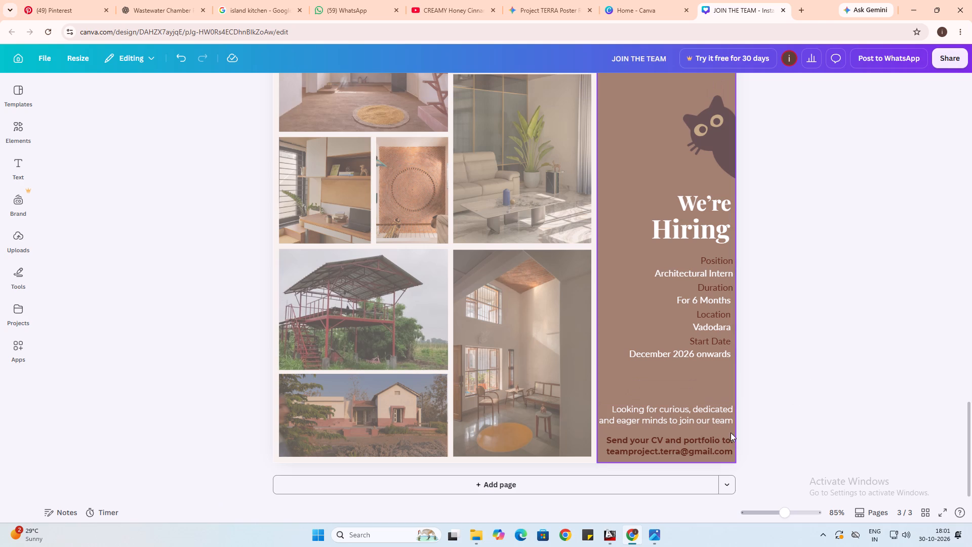
pyautogui.click(699, 419)
pyautogui.click(699, 420)
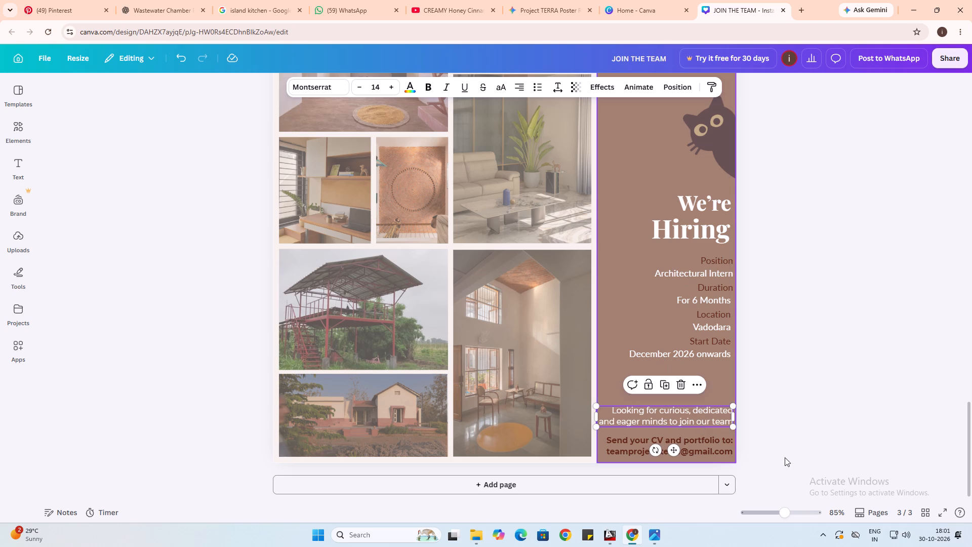
pyautogui.click(812, 453)
# Review the whole page 3 poster, checking the contact text and the overall balance of the photo grid and brown panel.
pyautogui.click(676, 448)
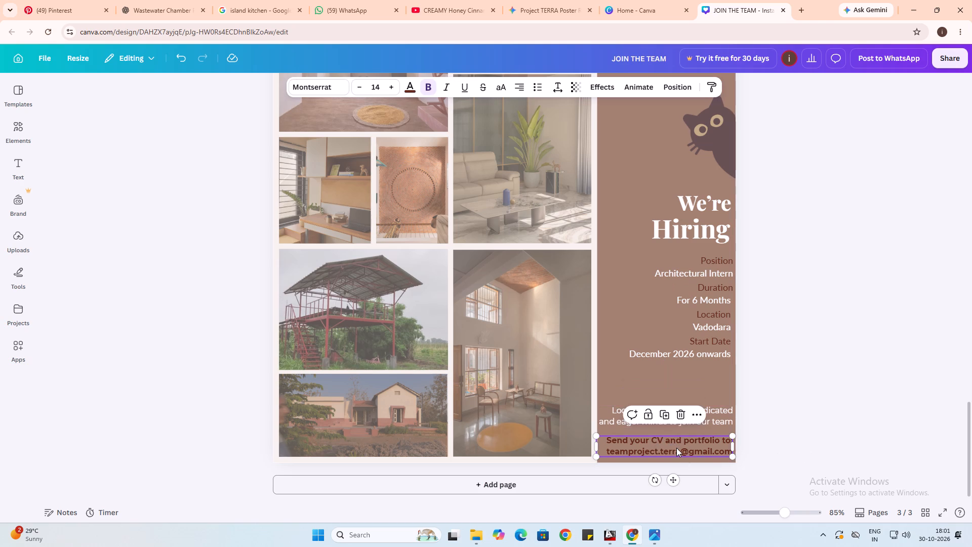
pyautogui.click(788, 442)
pyautogui.keyDown('alt'); pyautogui.scroll(-1, 569, 368); pyautogui.keyUp('alt')
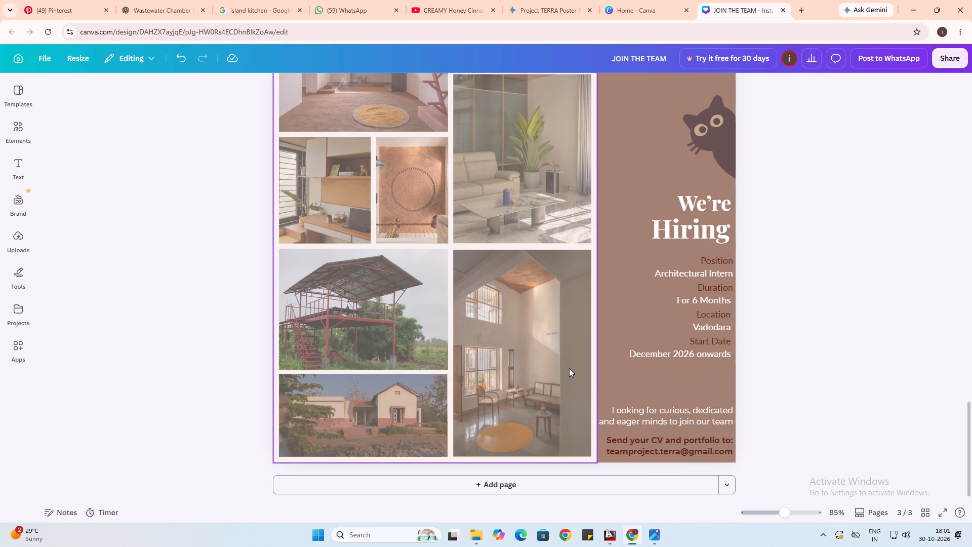
pyautogui.keyDown('alt'); pyautogui.scroll(-1, 569, 368); pyautogui.keyUp('alt')
pyautogui.keyDown('ctrl'); pyautogui.scroll(-3, 569, 368); pyautogui.keyUp('ctrl')
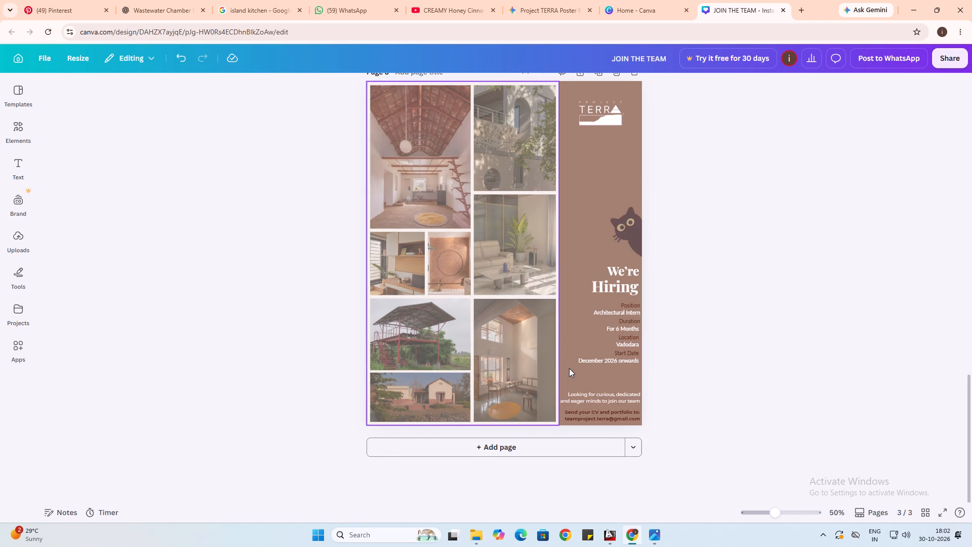
pyautogui.keyDown('ctrl'); pyautogui.scroll(-1, 569, 368); pyautogui.keyUp('ctrl')
pyautogui.keyDown('ctrl'); pyautogui.scroll(1, 545, 280); pyautogui.keyUp('ctrl')
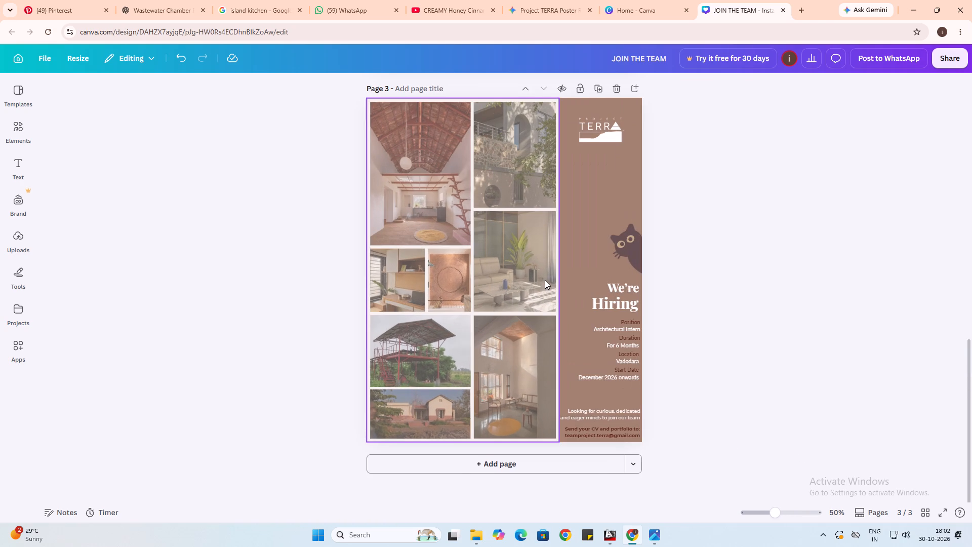
pyautogui.keyDown('ctrl'); pyautogui.scroll(1, 545, 280); pyautogui.keyUp('ctrl')
pyautogui.keyDown('ctrl'); pyautogui.scroll(-1, 529, 407); pyautogui.keyUp('ctrl')
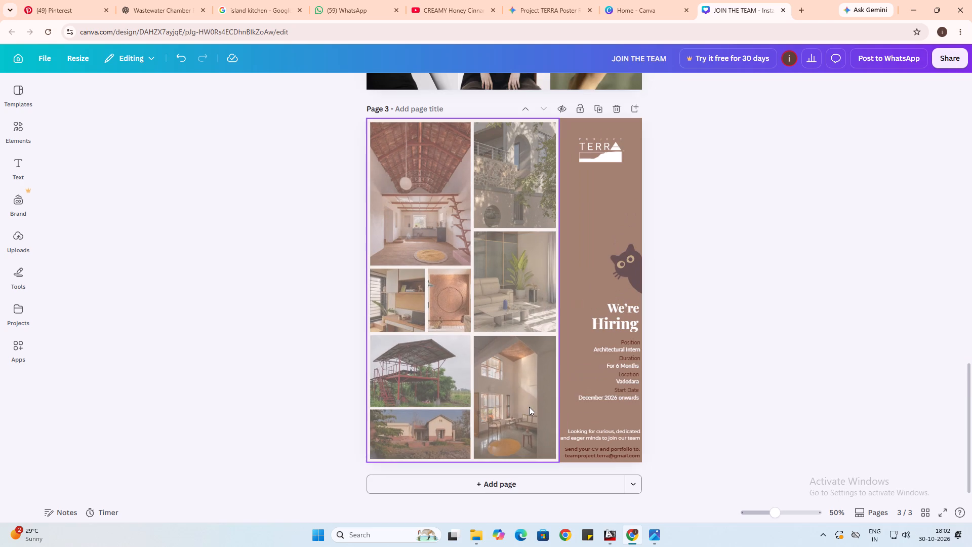
pyautogui.keyDown('ctrl'); pyautogui.scroll(1, 529, 296); pyautogui.keyUp('ctrl')
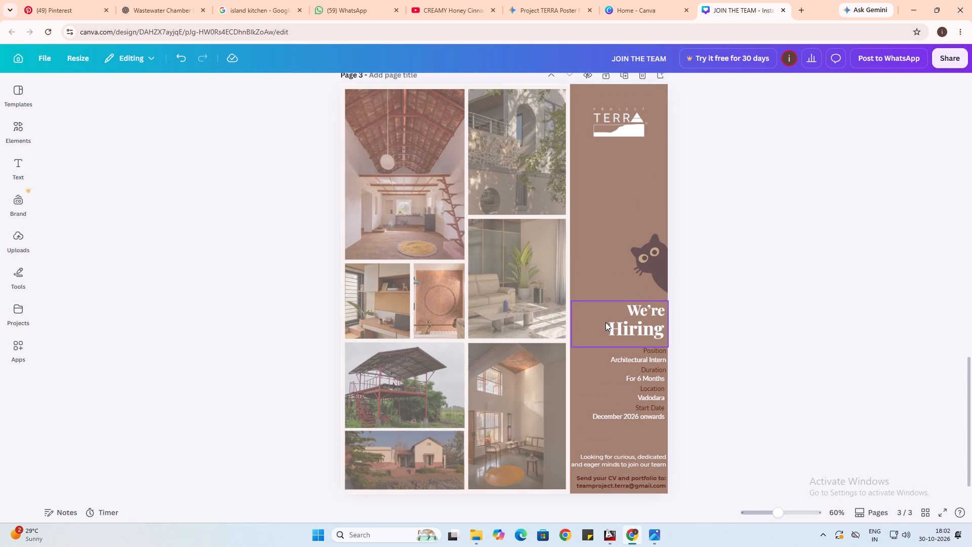
pyautogui.click(717, 342)
# Select the brown background panel behind the logo and hiring details on page 3.
pyautogui.click(648, 208)
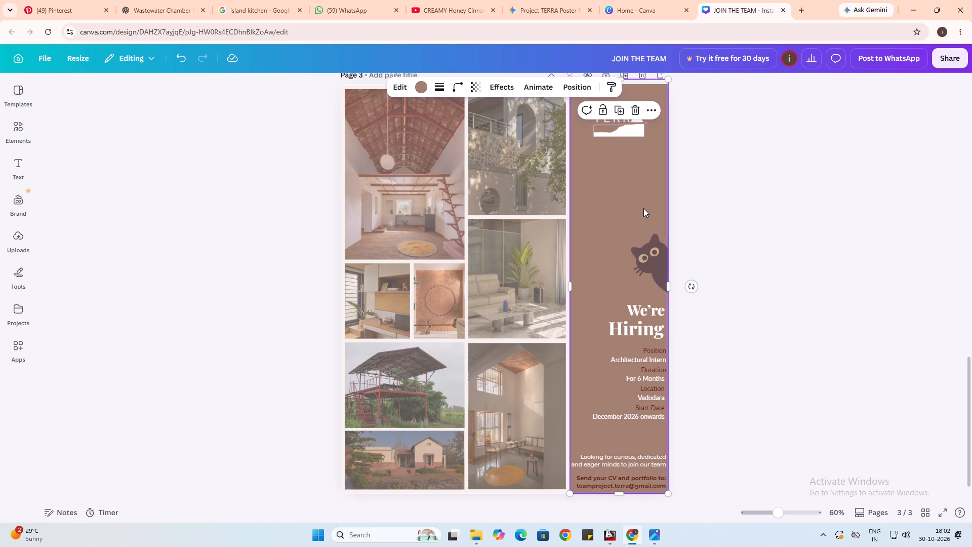
# Open a new browser tab and search Google Images for "red lime plaster texture".
pyautogui.click(804, 12)
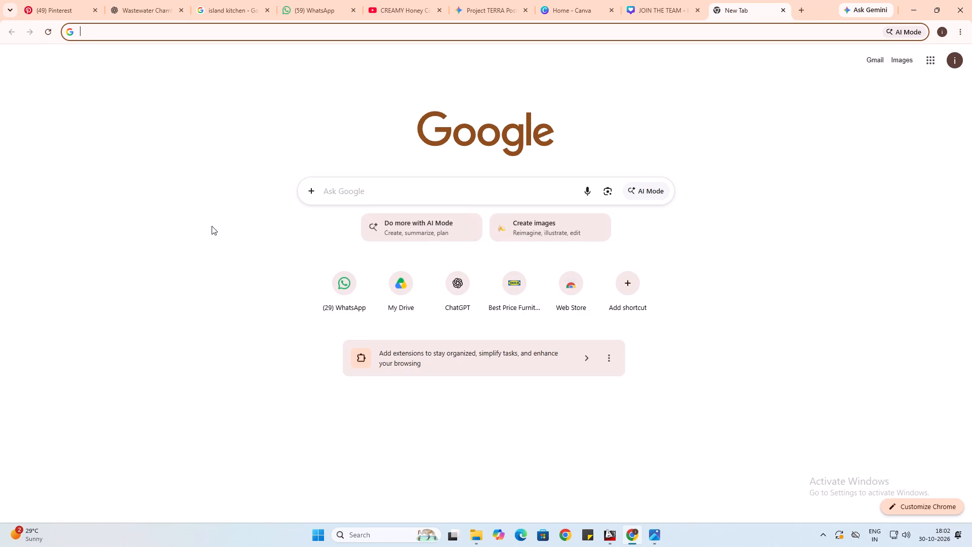
pyautogui.write('red lime plaster')
pyautogui.press('space')
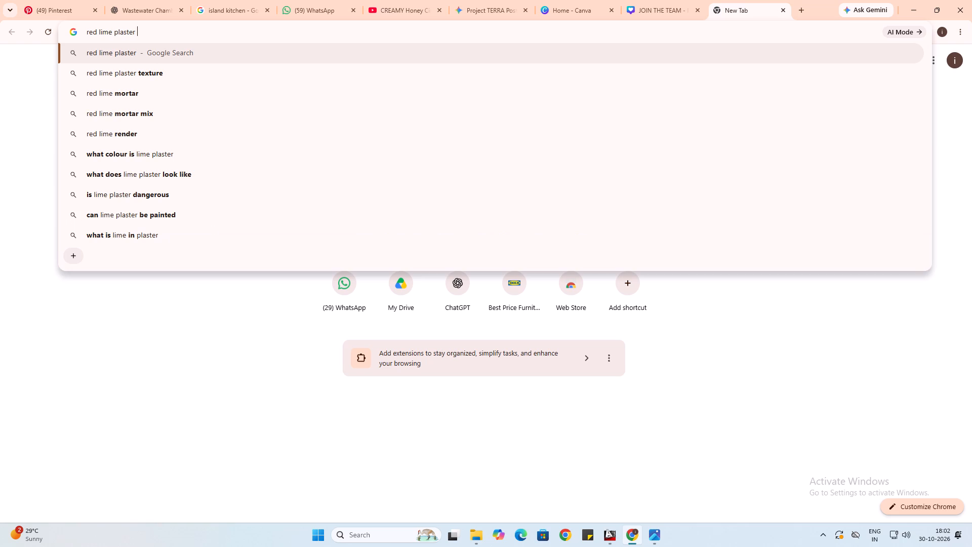
pyautogui.write('textuire')
pyautogui.press('Return')
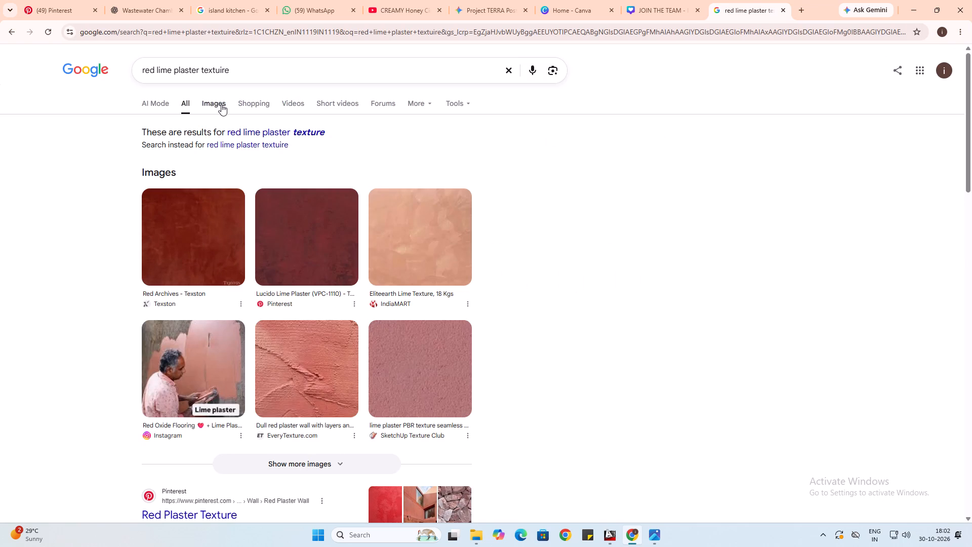
pyautogui.click(206, 106)
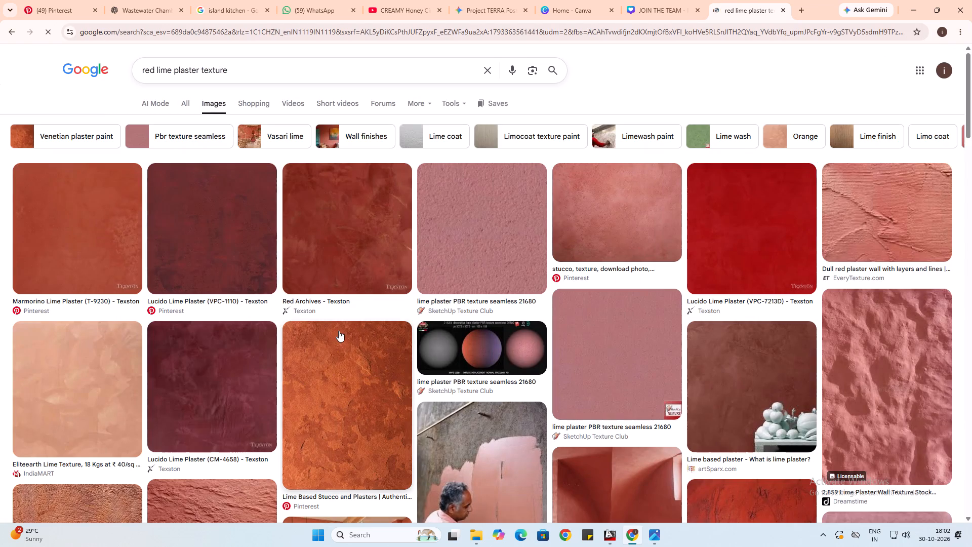
# Preview the Marmorino Lime Plaster (T-9230) result and look through its related images for a suitable plaster texture.
pyautogui.click(113, 228)
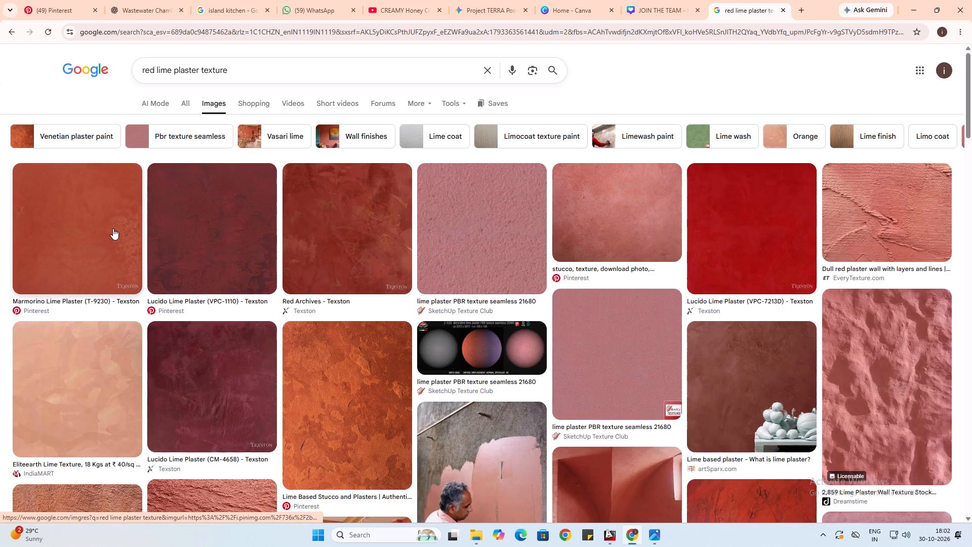
pyautogui.scroll(-2, 761, 301)
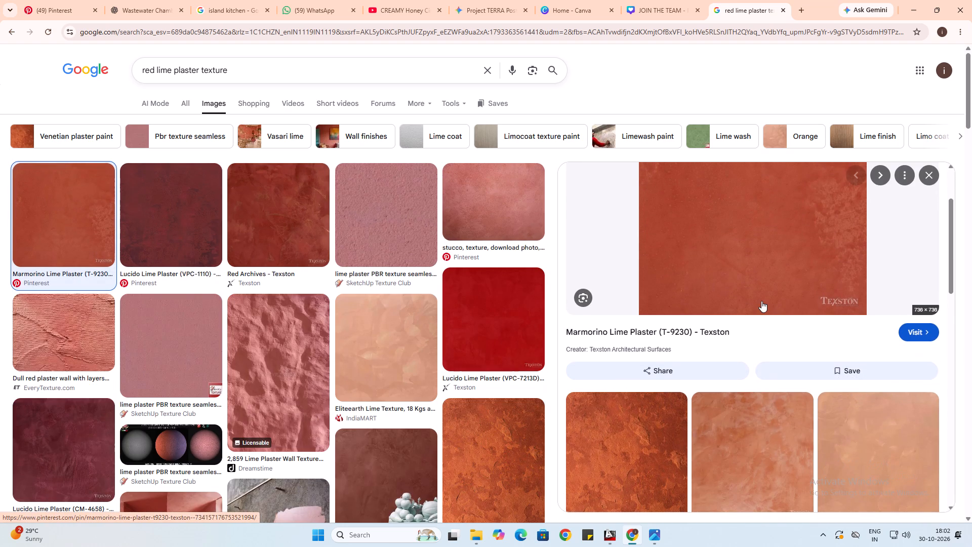
pyautogui.scroll(-2, 761, 301)
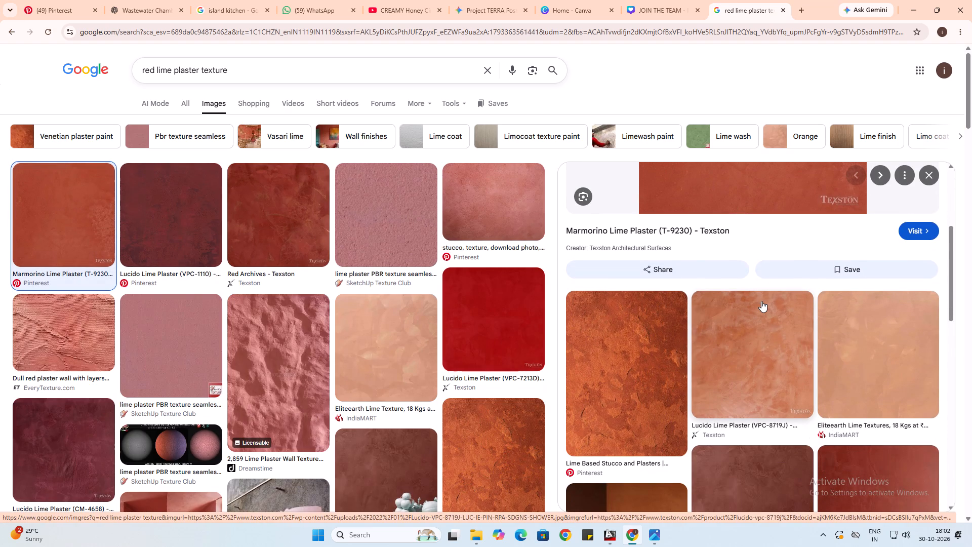
pyautogui.scroll(-5, 761, 301)
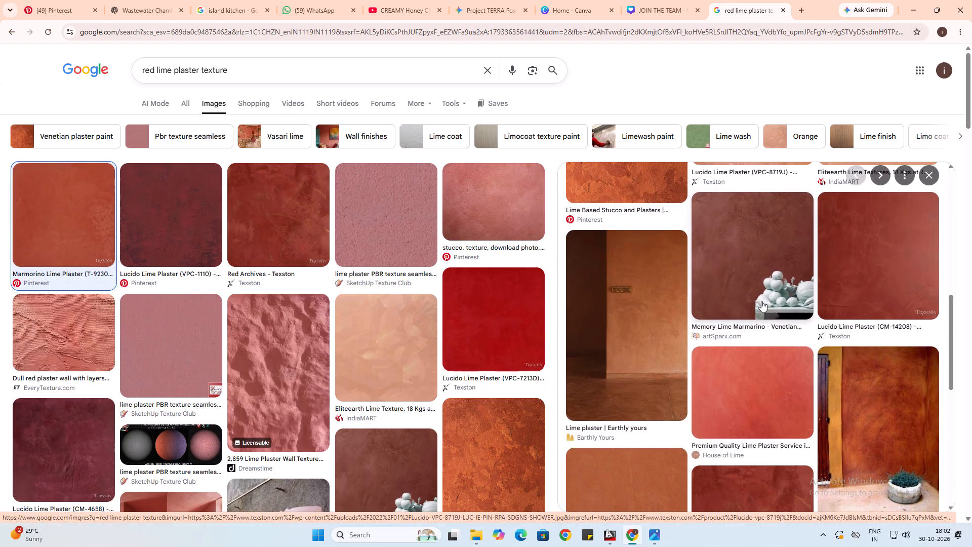
pyautogui.scroll(-2, 761, 301)
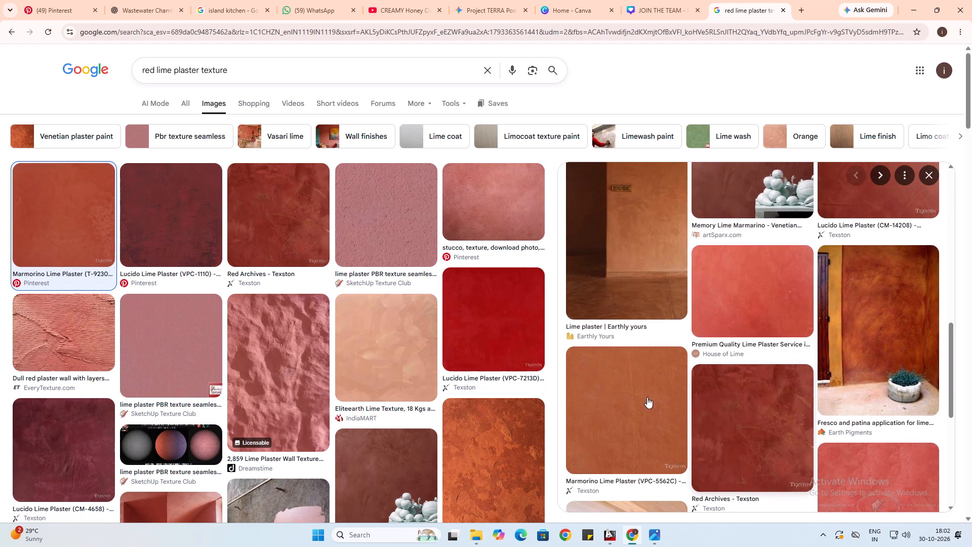
# Open the related Marmorino Lime Plaster (VPC-5562C) texture from Texston and save its image as a JPG in Downloads.
pyautogui.click(647, 397)
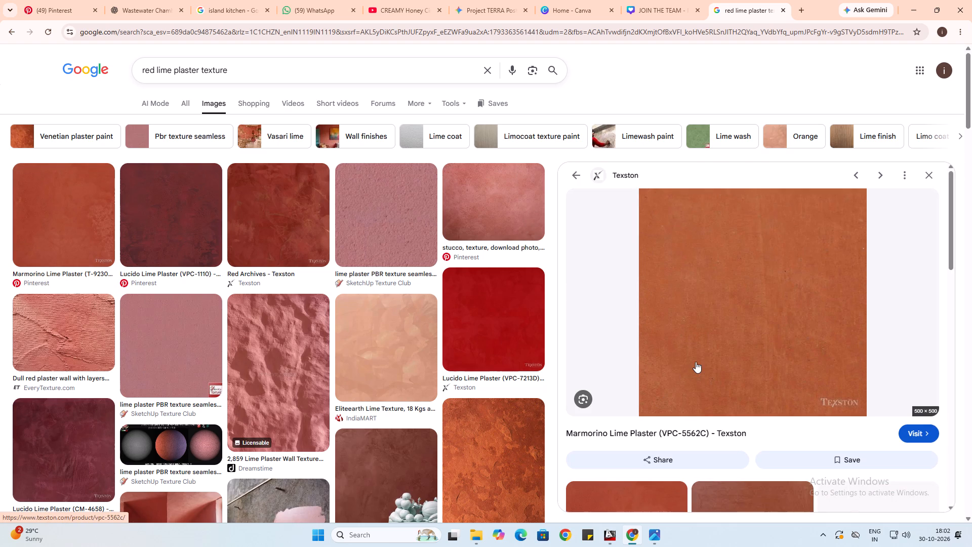
pyautogui.scroll(-3, 738, 319)
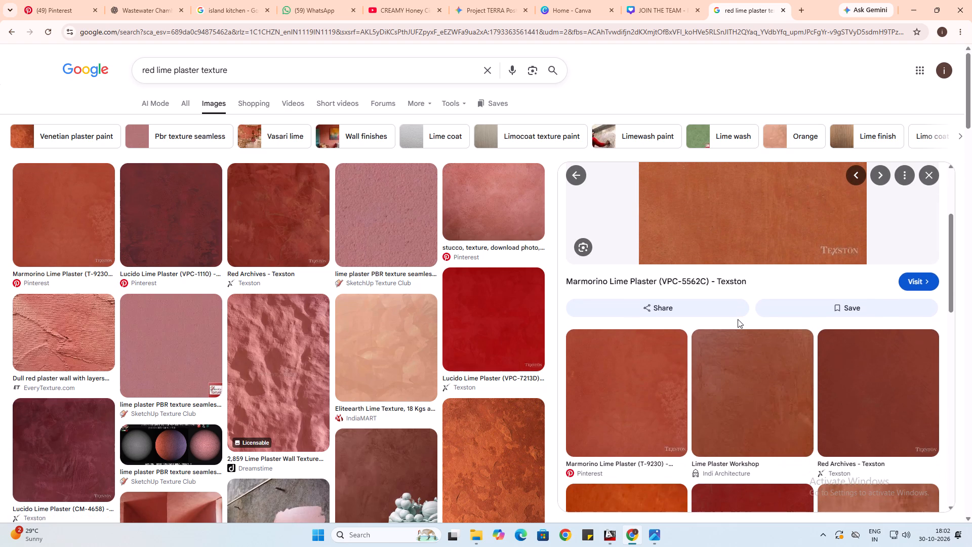
pyautogui.scroll(-6, 739, 371)
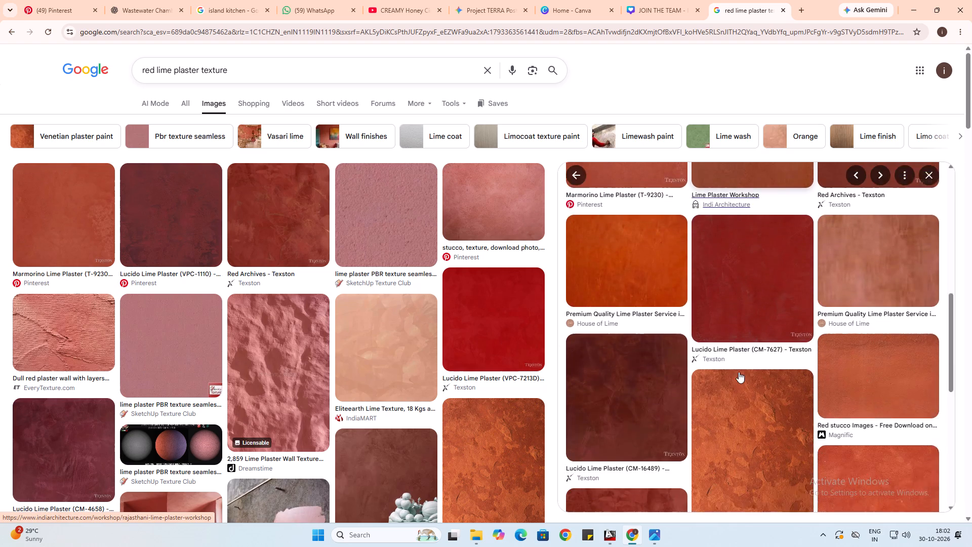
pyautogui.scroll(-5, 739, 372)
pyautogui.scroll(9, 739, 372)
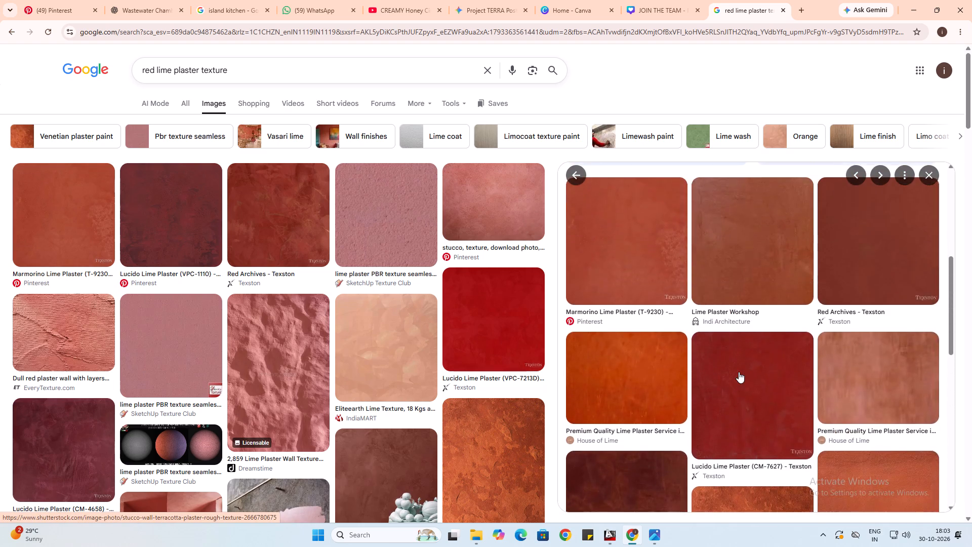
pyautogui.scroll(6, 739, 372)
pyautogui.rightClick(743, 304)
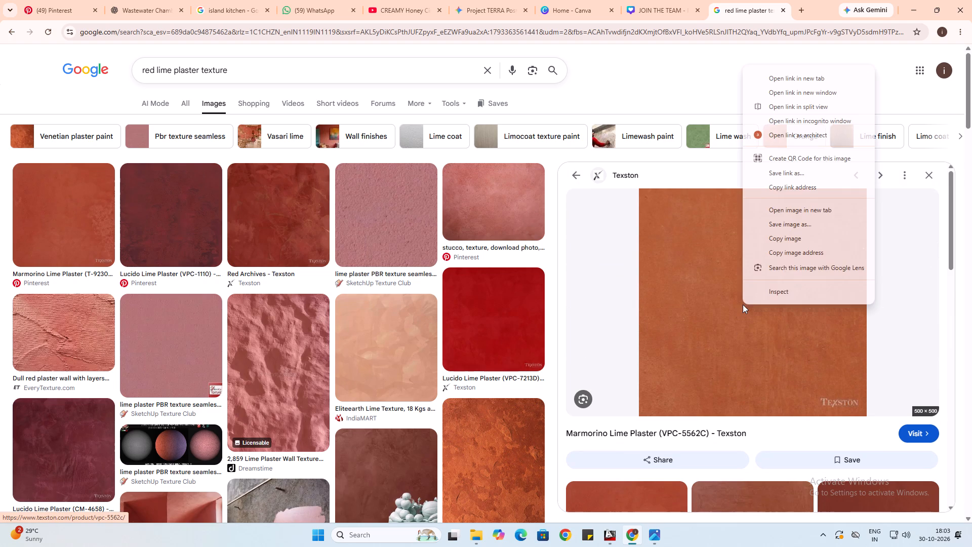
pyautogui.click(788, 224)
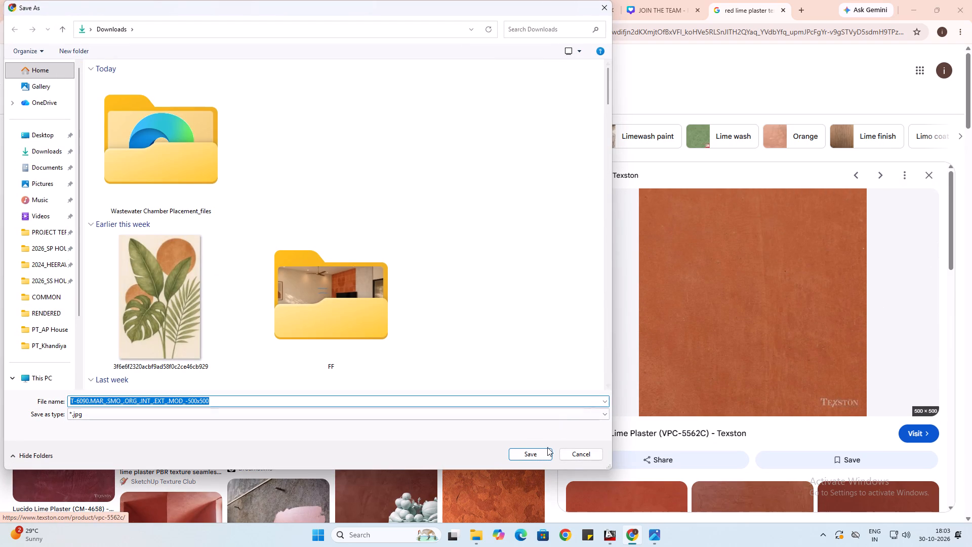
pyautogui.click(542, 452)
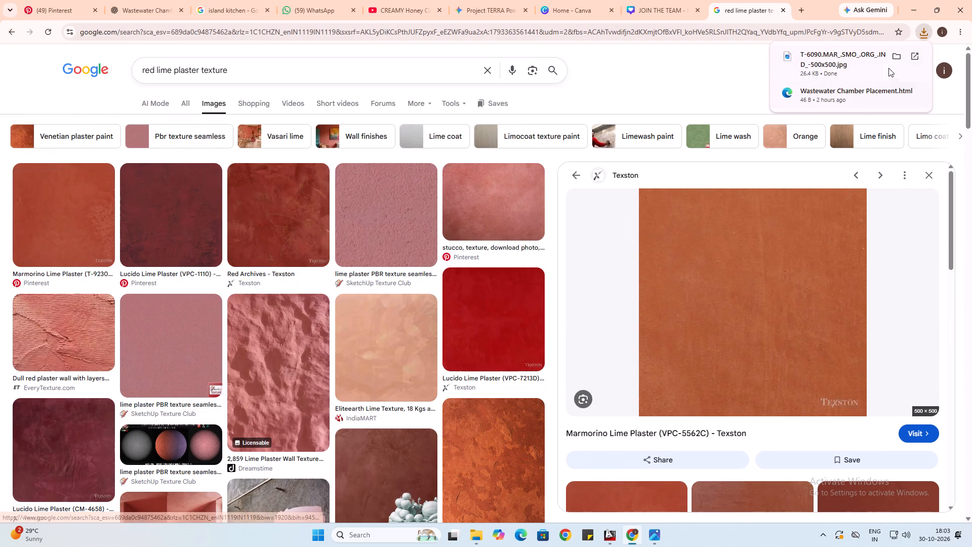
# Open the downloaded plaster texture in Photos for editing and crop it to about 440 x 452, cutting off the Texston watermark.
pyautogui.click(895, 58)
pyautogui.doubleClick(206, 127)
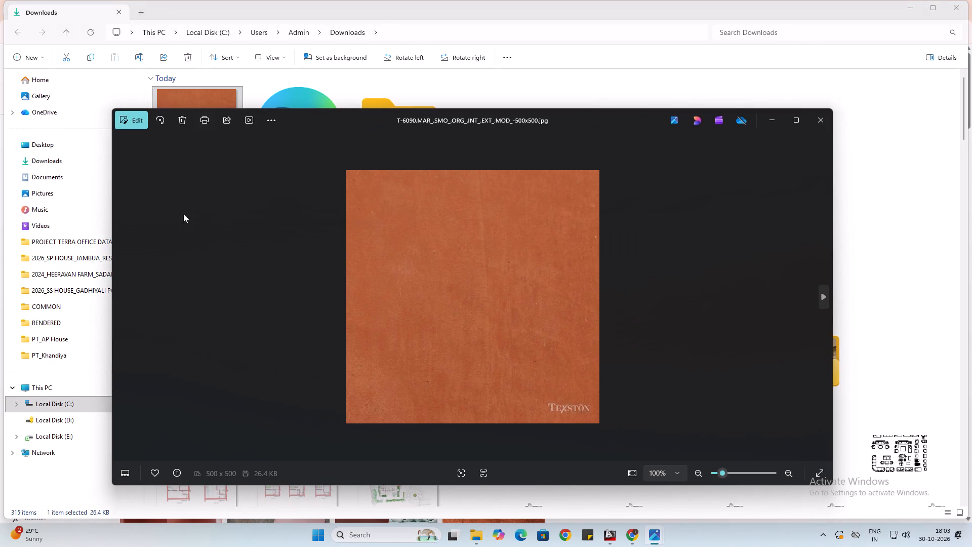
pyautogui.click(140, 125)
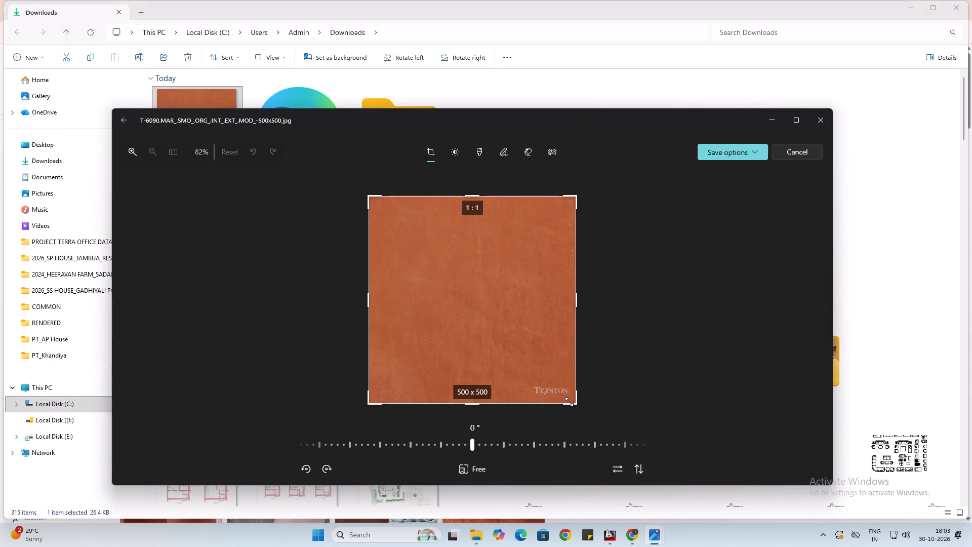
pyautogui.moveTo(573, 402); pyautogui.dragTo(548, 382)
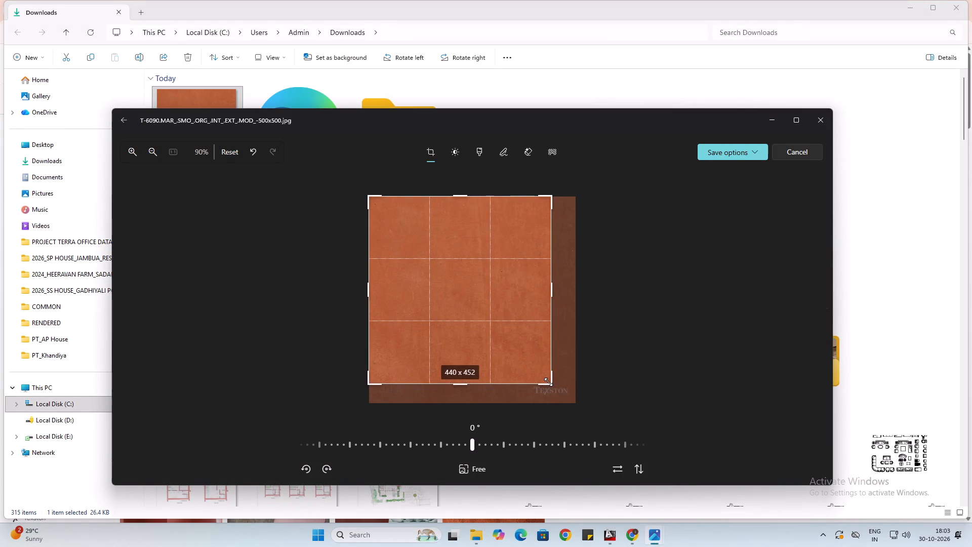
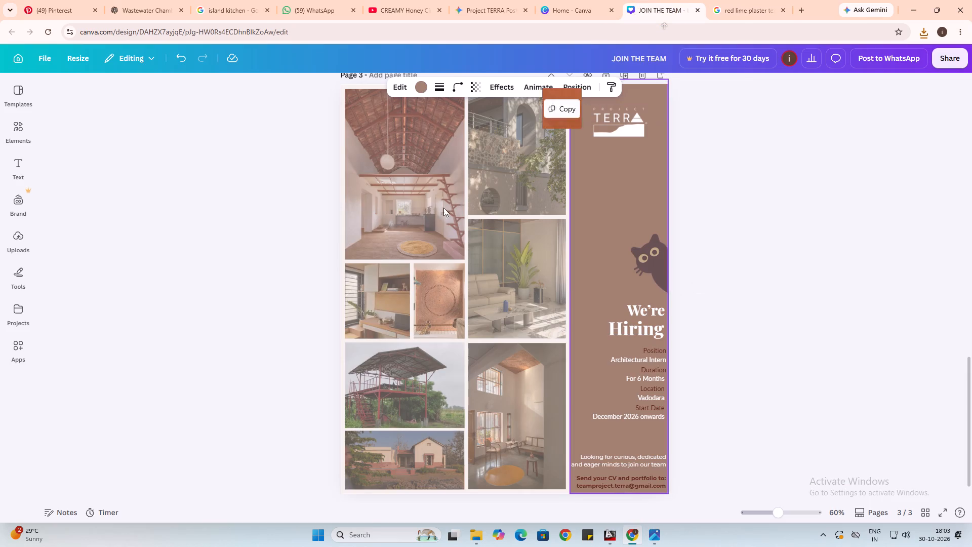
# Bring the cropped plaster texture from Photos into Canva as an uploaded image.
pyautogui.moveTo(443, 208); pyautogui.dragTo(204, 323)
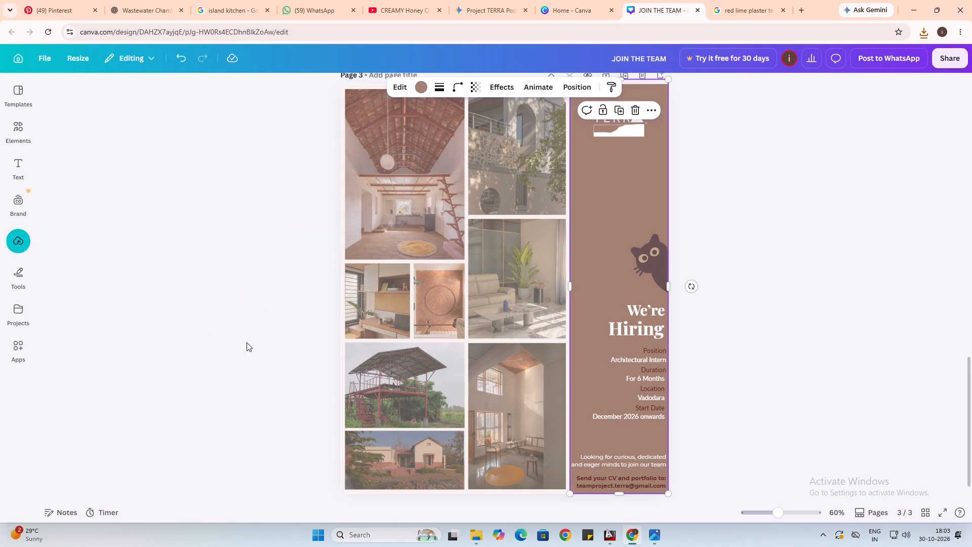
pyautogui.scroll(1, 256, 351)
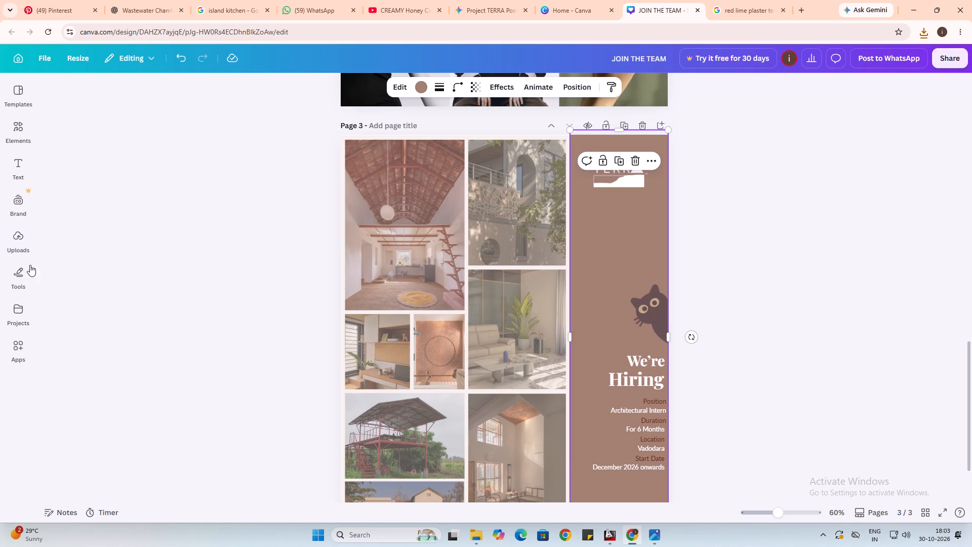
pyautogui.click(26, 246)
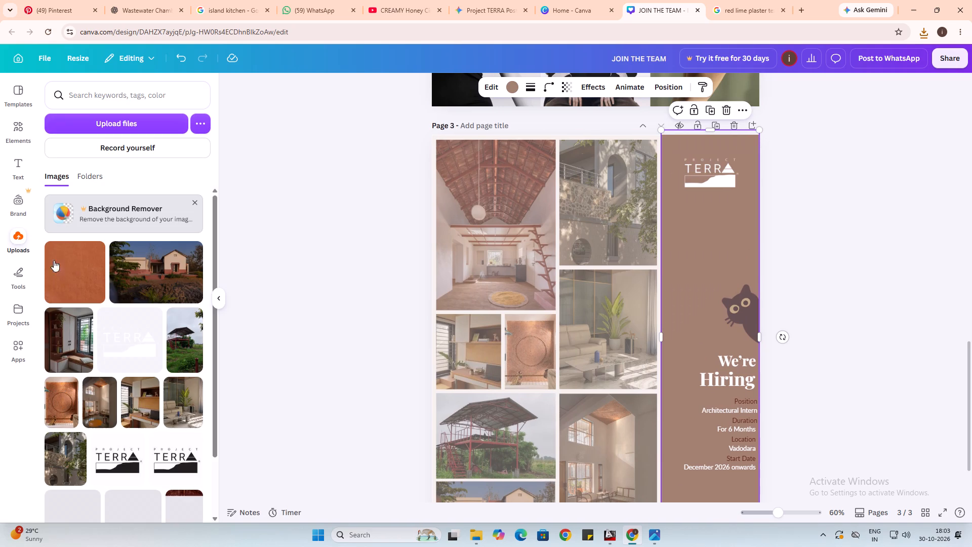
# Place the plaster texture on page 3, aligned with the top and inner edge of the brown side strip.
pyautogui.moveTo(82, 272); pyautogui.dragTo(669, 249)
pyautogui.moveTo(685, 253); pyautogui.dragTo(716, 173)
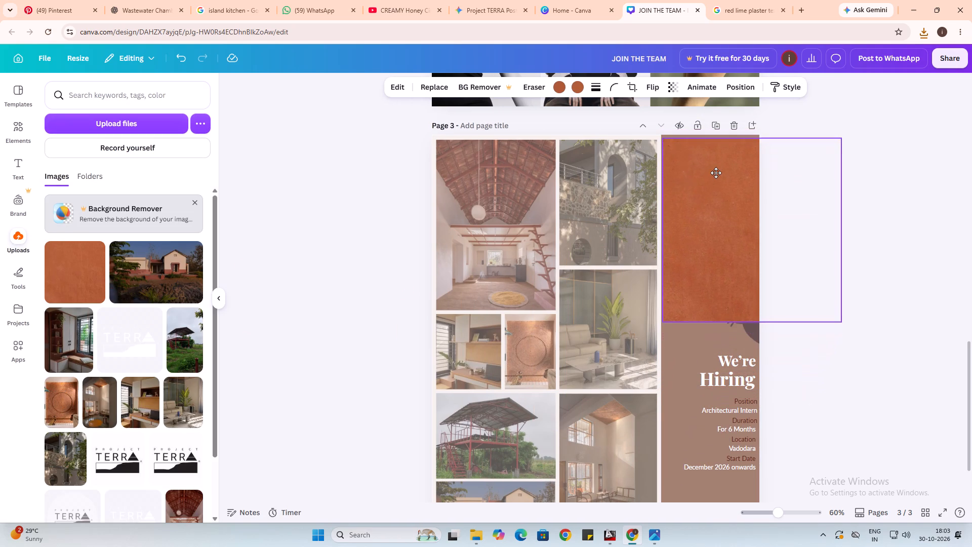
pyautogui.moveTo(716, 173); pyautogui.dragTo(715, 171)
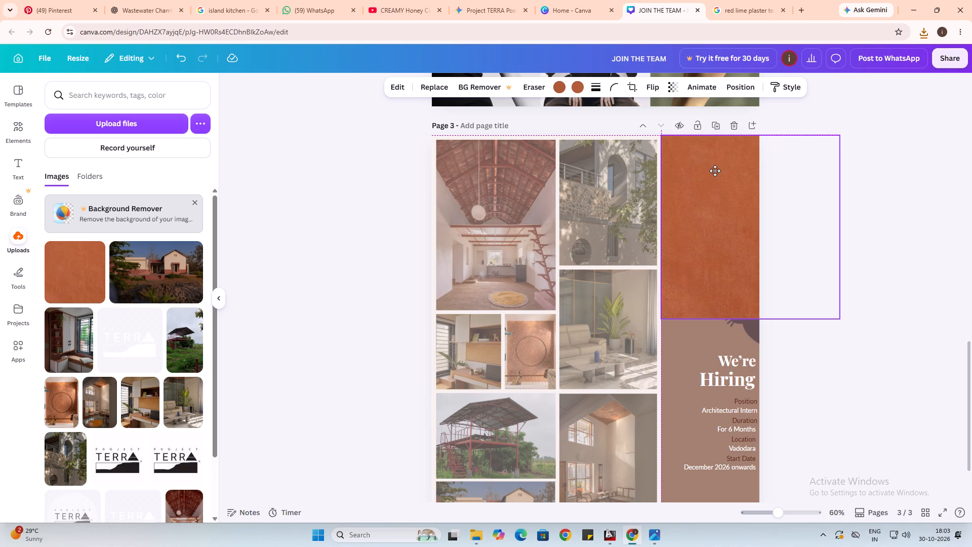
pyautogui.moveTo(715, 171); pyautogui.dragTo(713, 171)
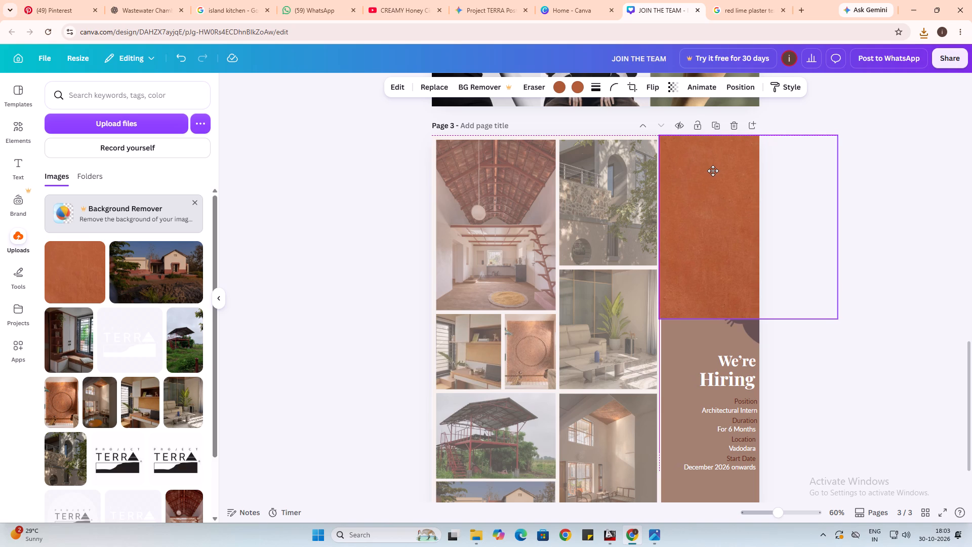
pyautogui.moveTo(713, 171); pyautogui.dragTo(713, 171)
# Resize the plaster texture to the side strip's width, about 325 wide and 714 high.
pyautogui.moveTo(749, 319); pyautogui.dragTo(749, 355)
pyautogui.moveTo(838, 239); pyautogui.dragTo(824, 239)
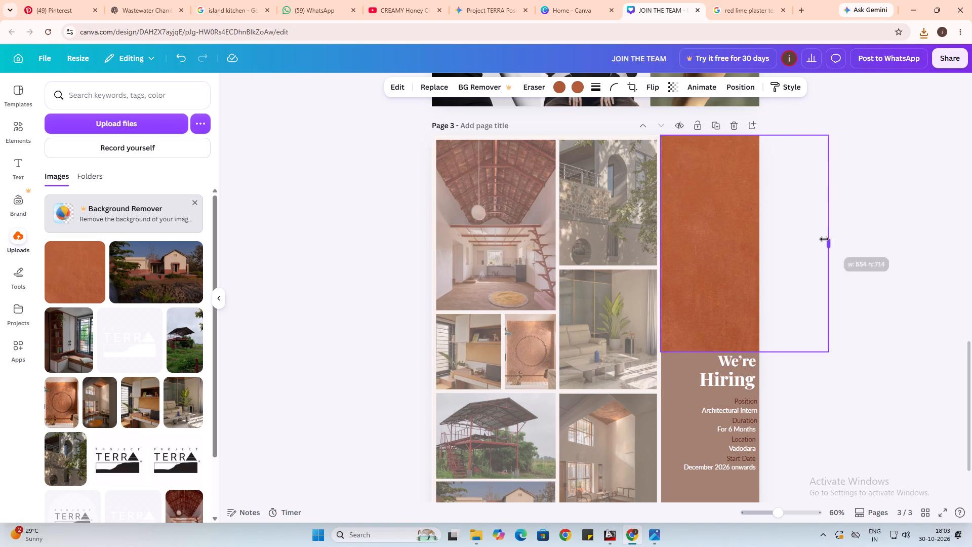
pyautogui.moveTo(824, 239); pyautogui.dragTo(758, 238)
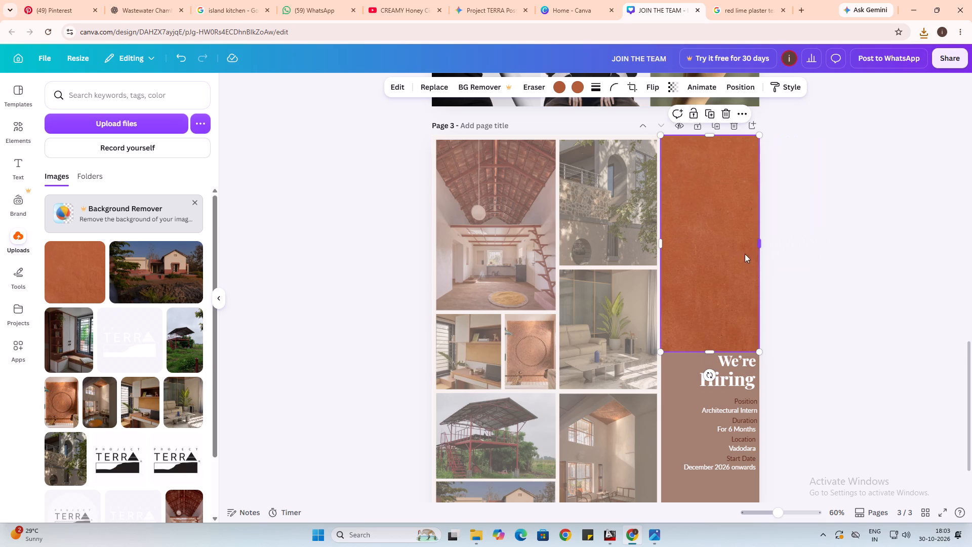
pyautogui.moveTo(707, 351); pyautogui.dragTo(710, 436)
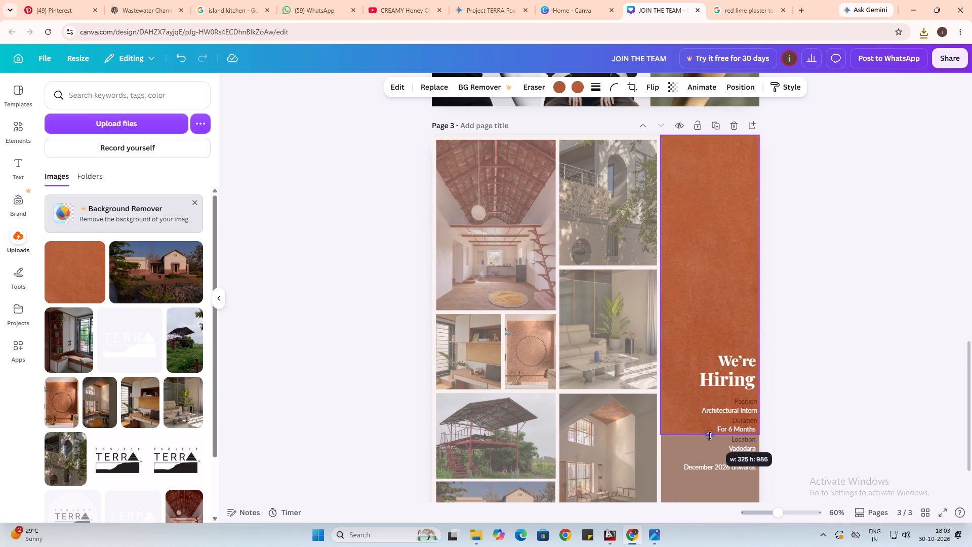
pyautogui.moveTo(710, 436); pyautogui.dragTo(711, 350)
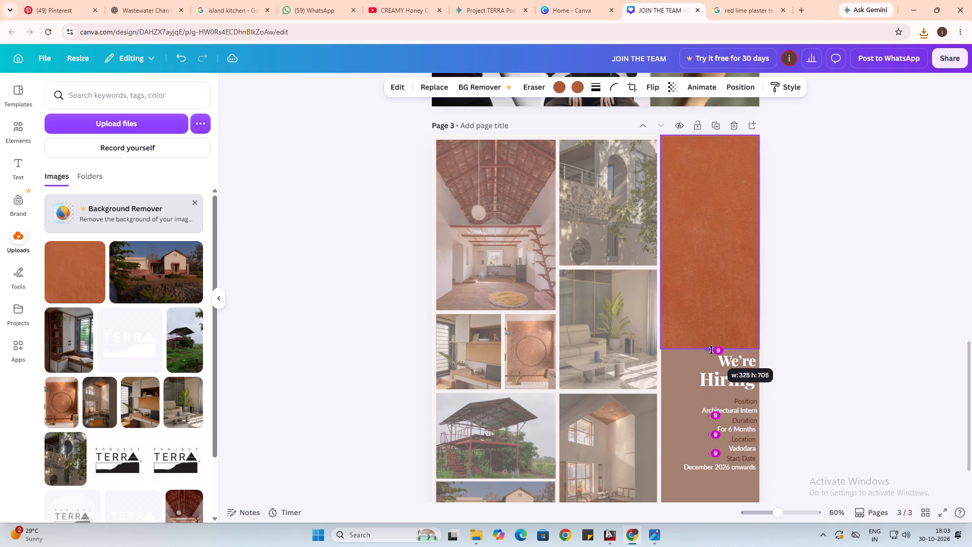
pyautogui.moveTo(711, 350); pyautogui.dragTo(713, 348)
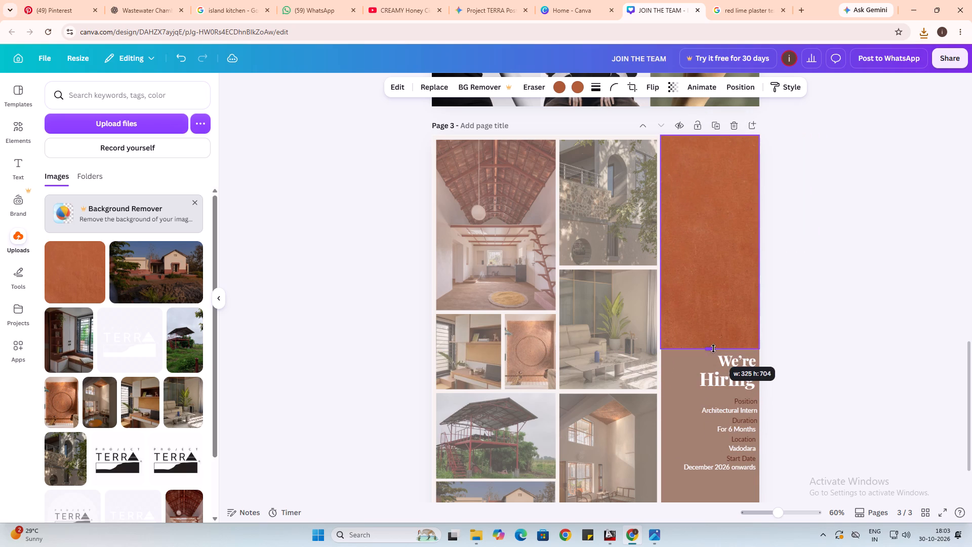
pyautogui.moveTo(713, 348); pyautogui.dragTo(713, 353)
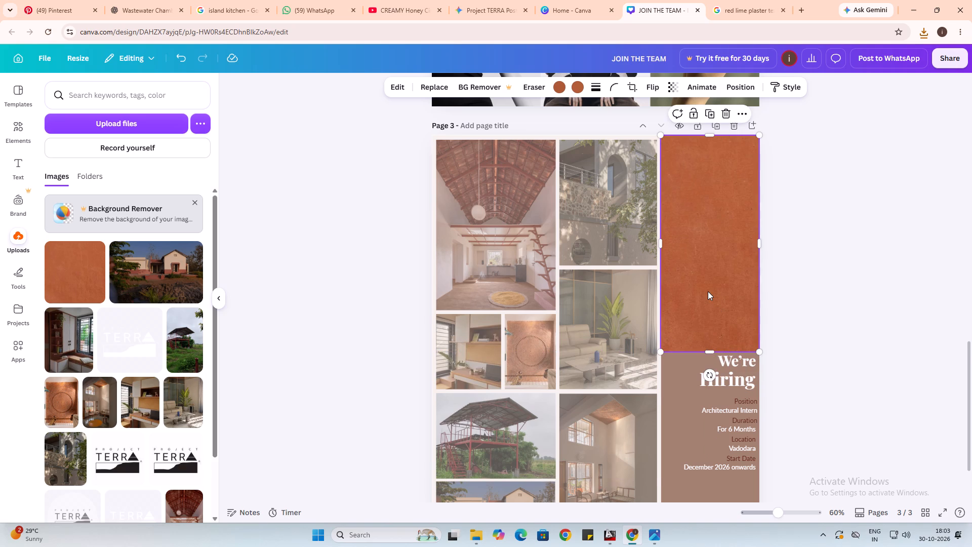
# Duplicate the plaster texture and place the copy directly below the first to cover the lower part of the strip.
pyautogui.scroll(-1, 708, 291)
pyautogui.keyDown('alt'); pyautogui.moveTo(701, 239); pyautogui.dragTo(701, 267); pyautogui.keyUp('alt')
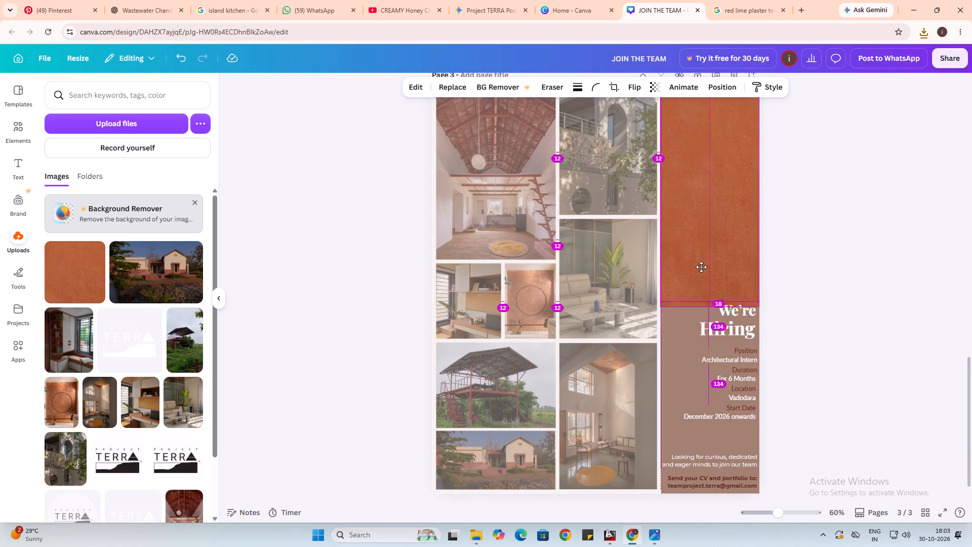
pyautogui.keyDown('alt'); pyautogui.moveTo(701, 267); pyautogui.dragTo(701, 459); pyautogui.keyUp('alt')
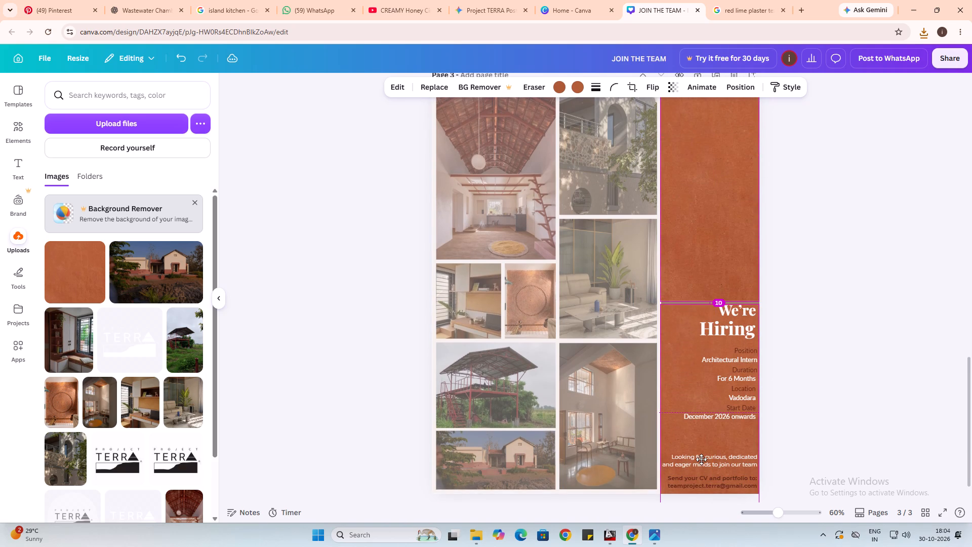
pyautogui.keyDown('alt'); pyautogui.moveTo(701, 459); pyautogui.dragTo(701, 456); pyautogui.keyUp('alt')
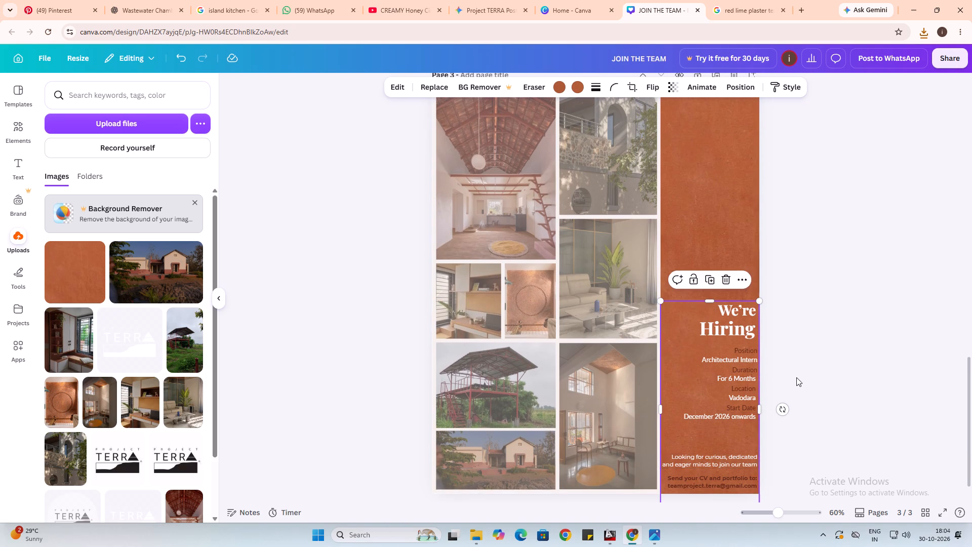
pyautogui.click(797, 377)
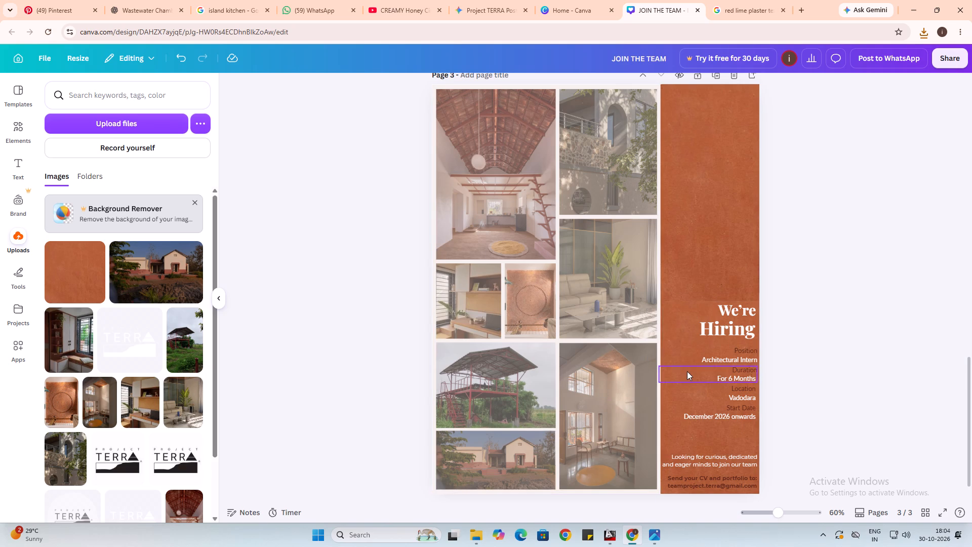
# Move the upper plaster texture down the side strip until it is vertically centred on page 3.
pyautogui.click(712, 252)
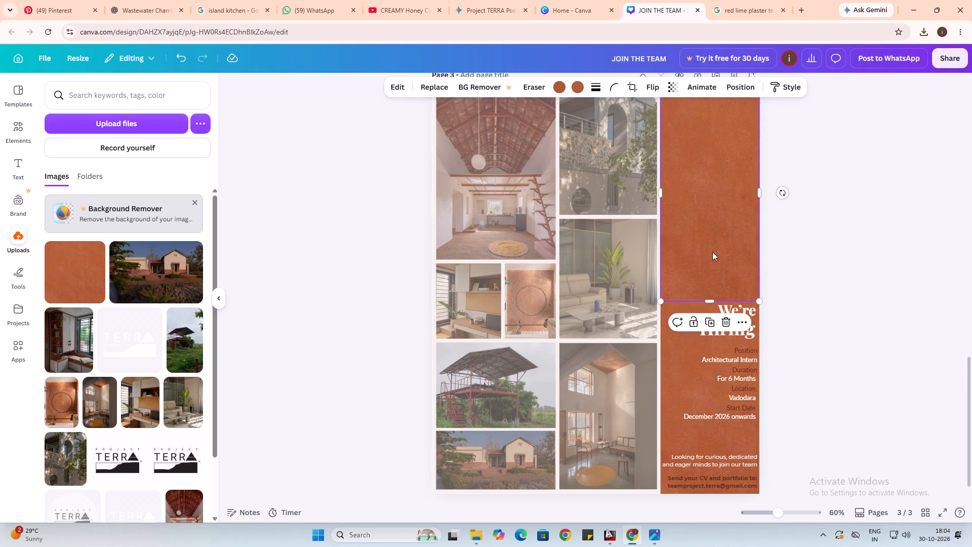
pyautogui.moveTo(712, 252); pyautogui.dragTo(712, 302)
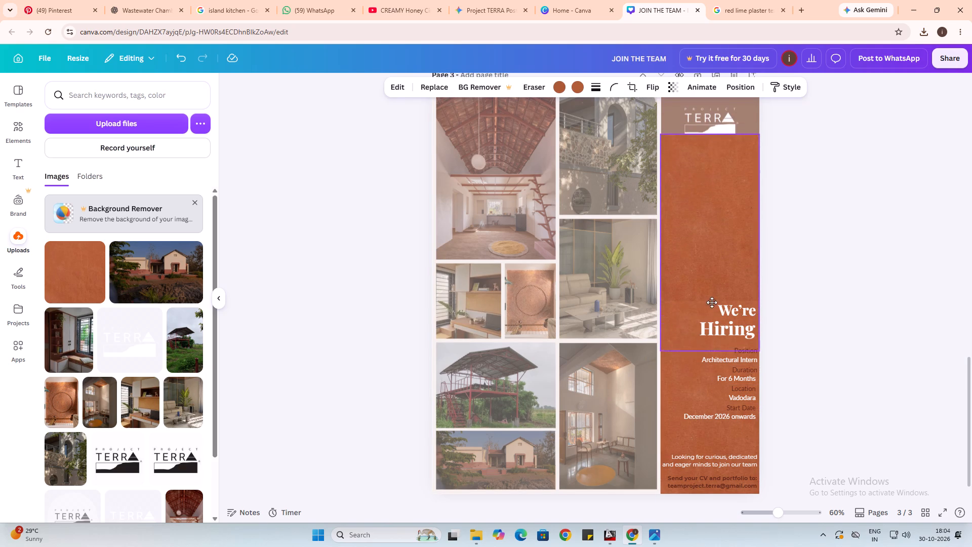
pyautogui.moveTo(712, 302); pyautogui.dragTo(710, 345)
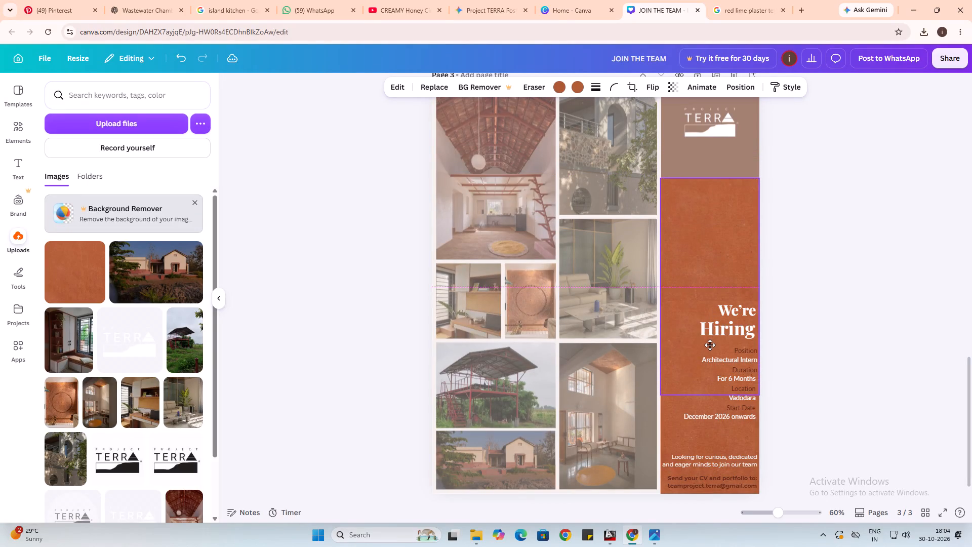
pyautogui.moveTo(710, 345); pyautogui.dragTo(710, 345)
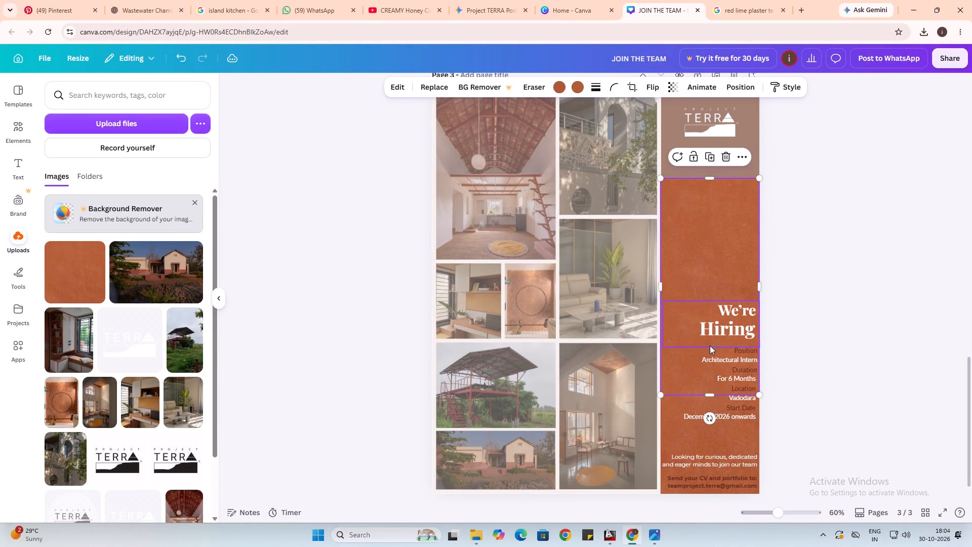
# Shorten the lower texture so it starts just above the middle piece's bottom edge and ends at the page's bottom edge.
pyautogui.click(683, 433)
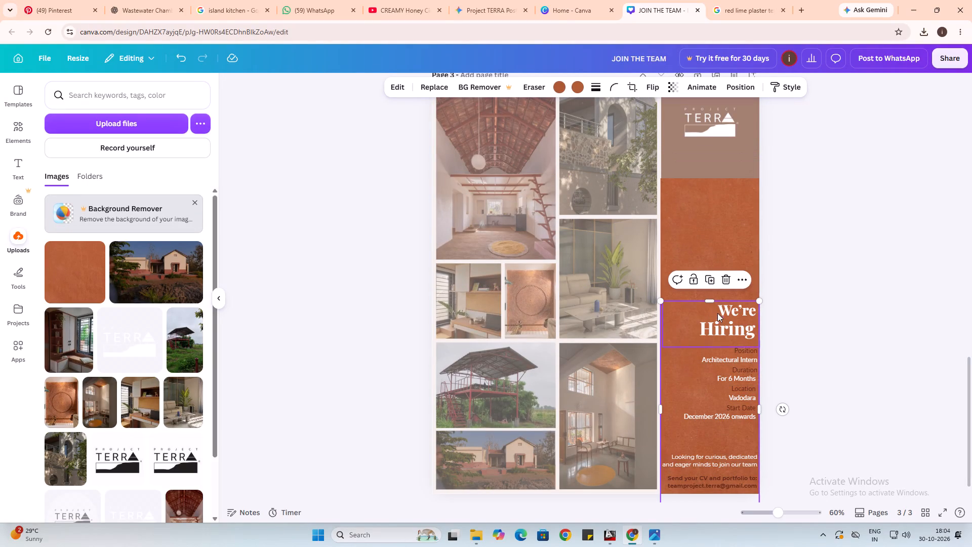
pyautogui.moveTo(710, 300); pyautogui.dragTo(709, 394)
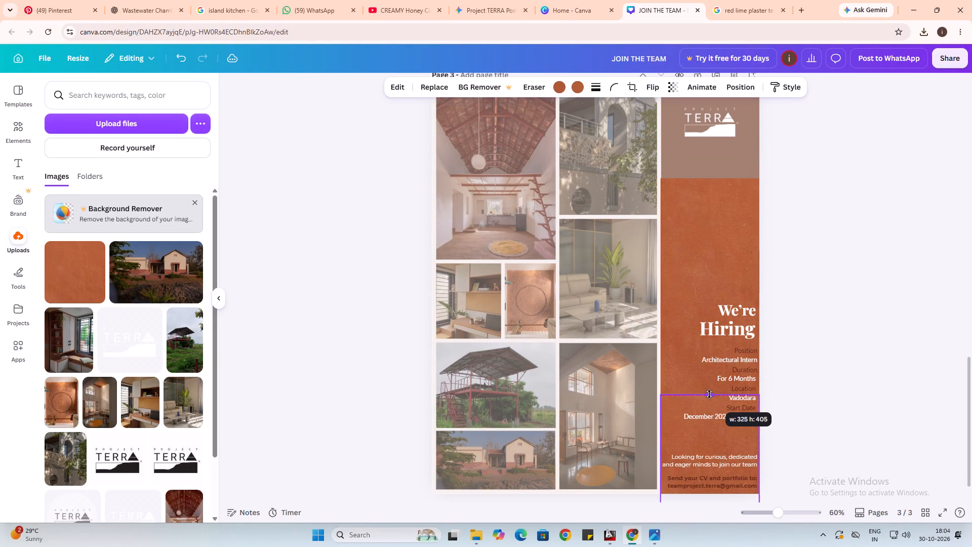
pyautogui.moveTo(709, 394); pyautogui.dragTo(708, 383)
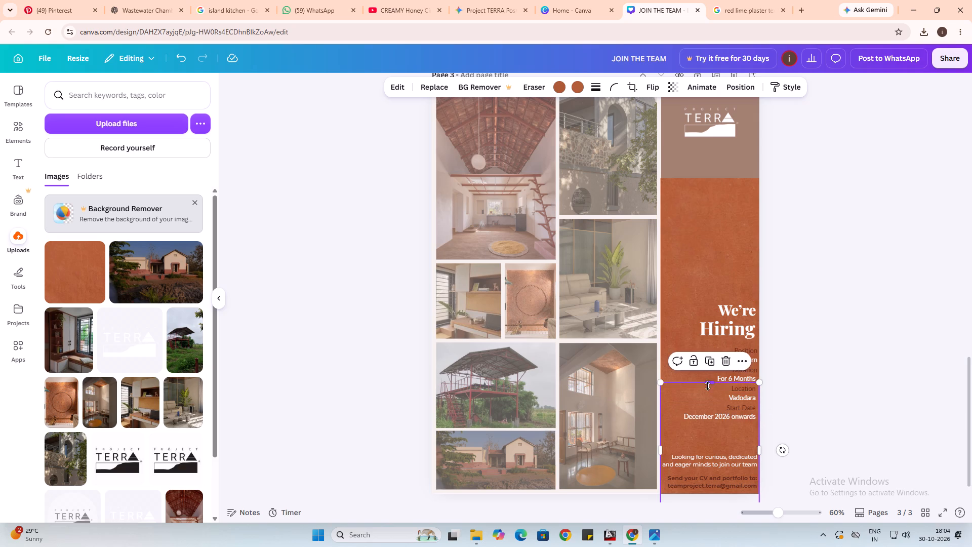
pyautogui.click(794, 400)
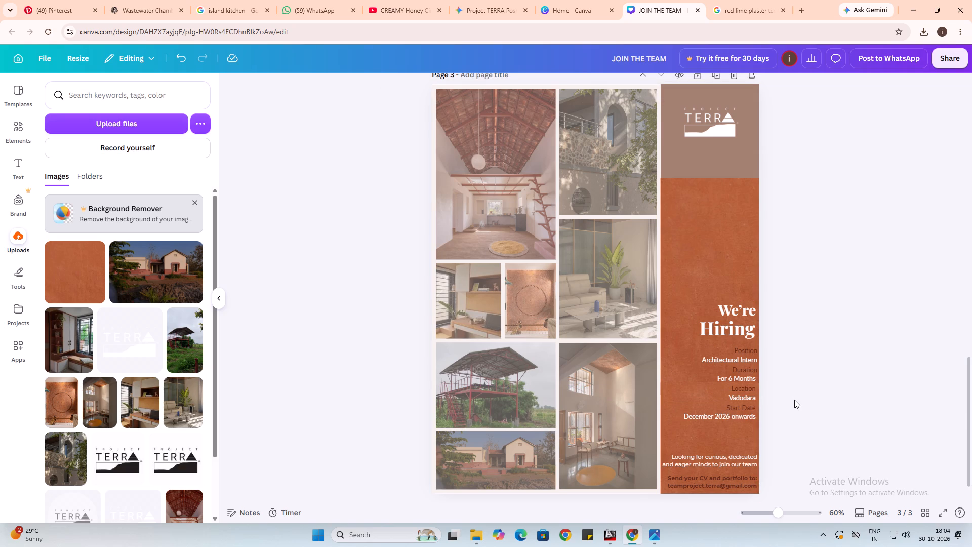
pyautogui.click(708, 441)
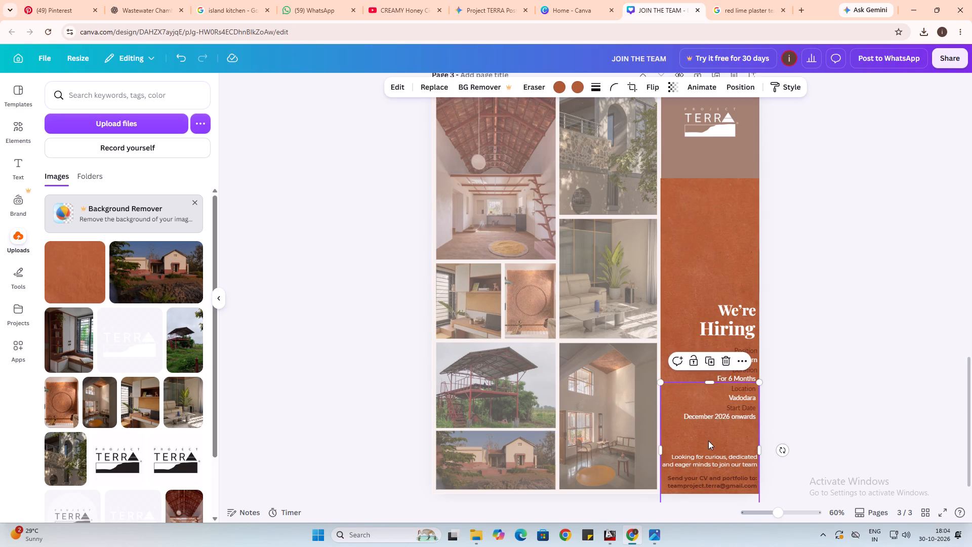
pyautogui.scroll(-4, 708, 441)
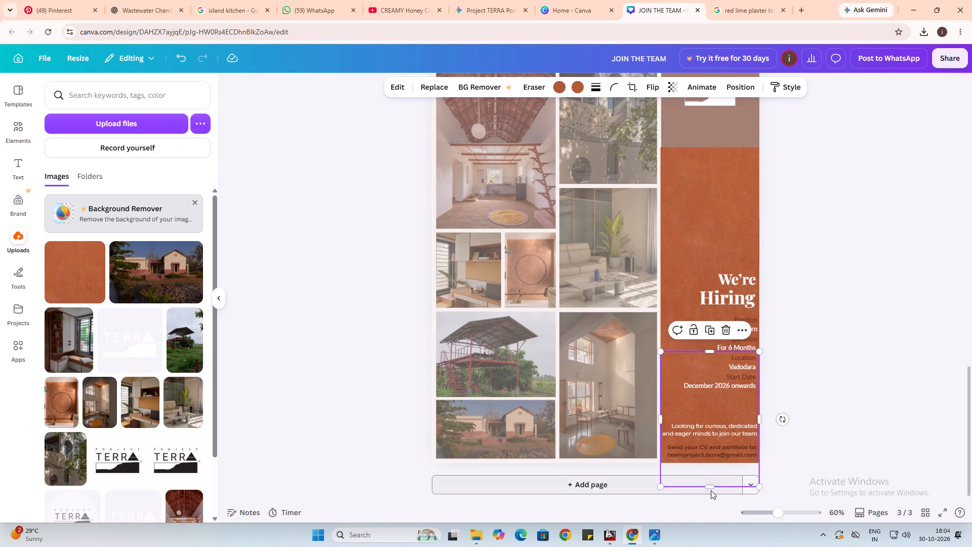
pyautogui.moveTo(710, 487); pyautogui.dragTo(707, 464)
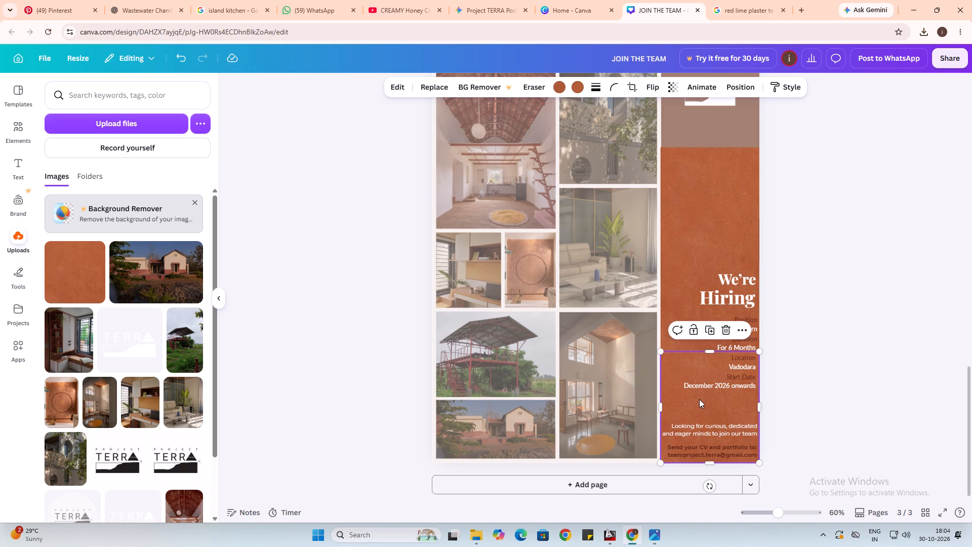
# Duplicate the shortened lower texture and place the copy at the top of the side strip, over the Project Terra logo area.
pyautogui.keyDown('alt'); pyautogui.moveTo(700, 399); pyautogui.dragTo(701, 160); pyautogui.keyUp('alt')
pyautogui.scroll(2, 701, 160)
pyautogui.moveTo(695, 273); pyautogui.dragTo(693, 256)
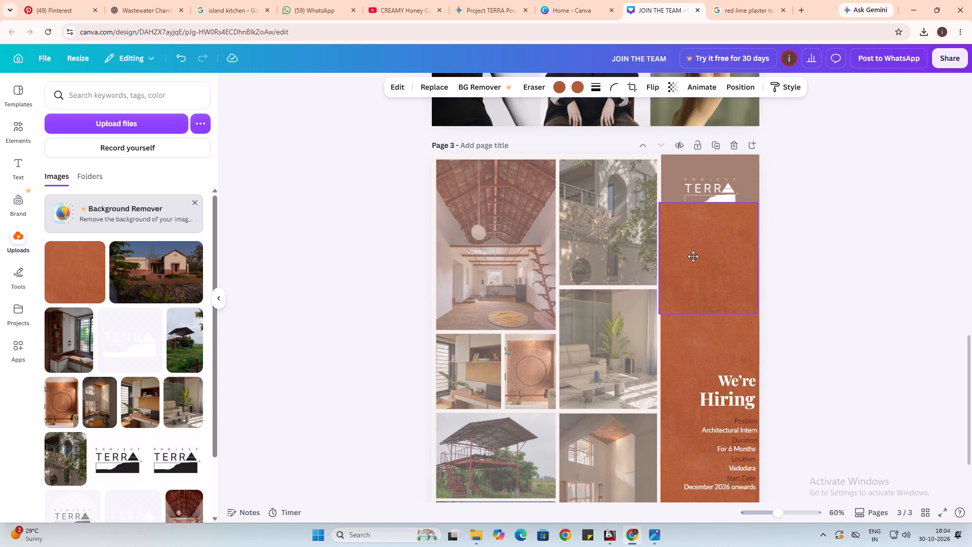
pyautogui.moveTo(693, 256); pyautogui.dragTo(696, 214)
pyautogui.click(801, 276)
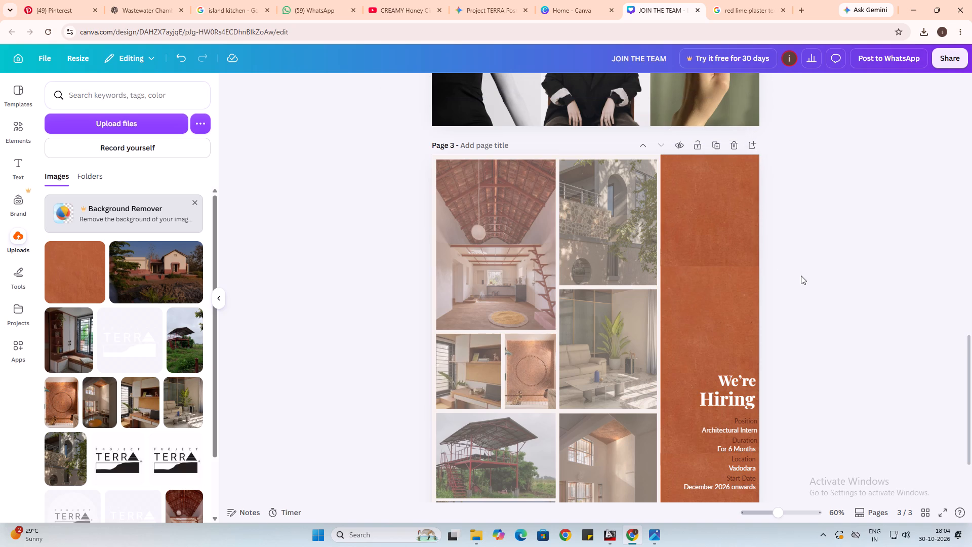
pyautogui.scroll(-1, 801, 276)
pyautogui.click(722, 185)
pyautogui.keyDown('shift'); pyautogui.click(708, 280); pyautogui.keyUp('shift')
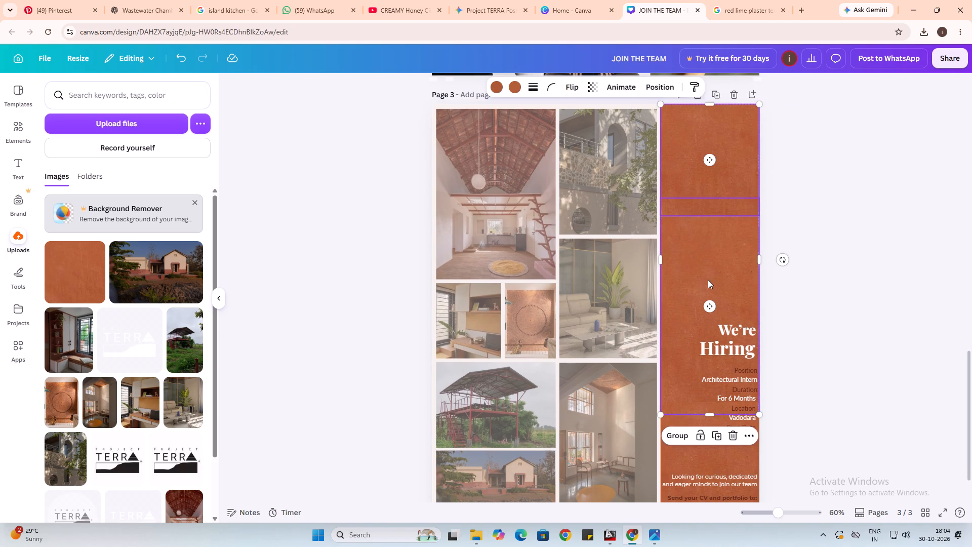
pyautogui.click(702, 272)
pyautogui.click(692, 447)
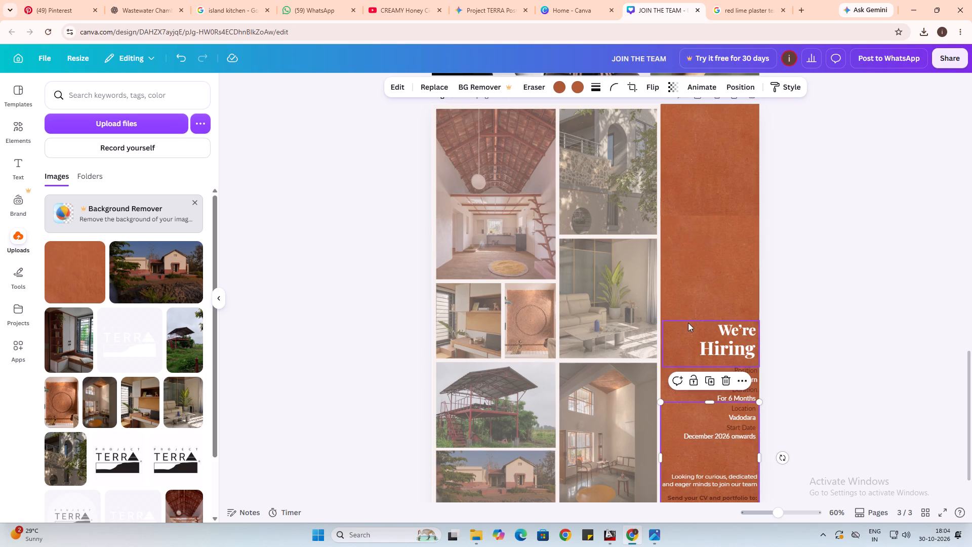
# Lower the middle texture's top edge slightly to reduce its overlap with the top piece.
pyautogui.click(696, 280)
pyautogui.moveTo(711, 196); pyautogui.dragTo(710, 203)
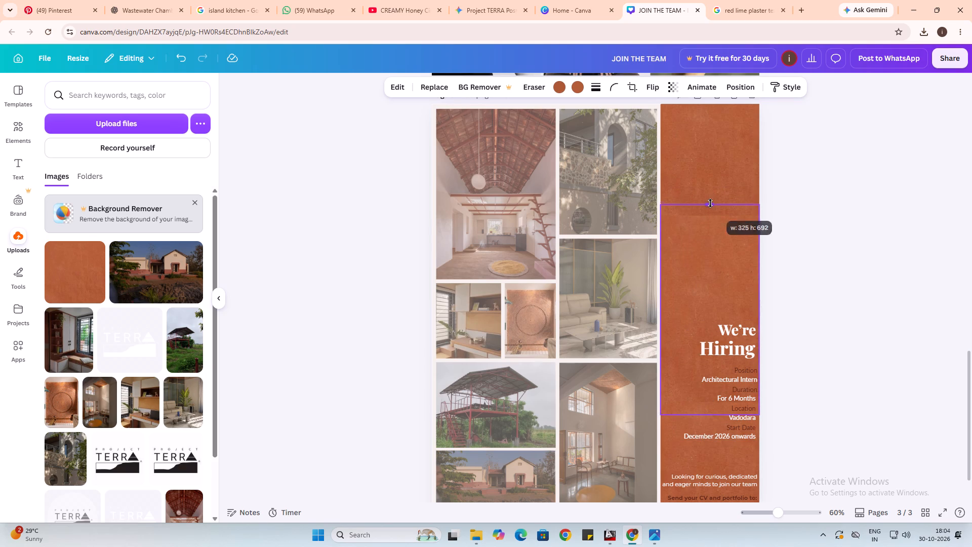
pyautogui.moveTo(710, 203); pyautogui.dragTo(710, 205)
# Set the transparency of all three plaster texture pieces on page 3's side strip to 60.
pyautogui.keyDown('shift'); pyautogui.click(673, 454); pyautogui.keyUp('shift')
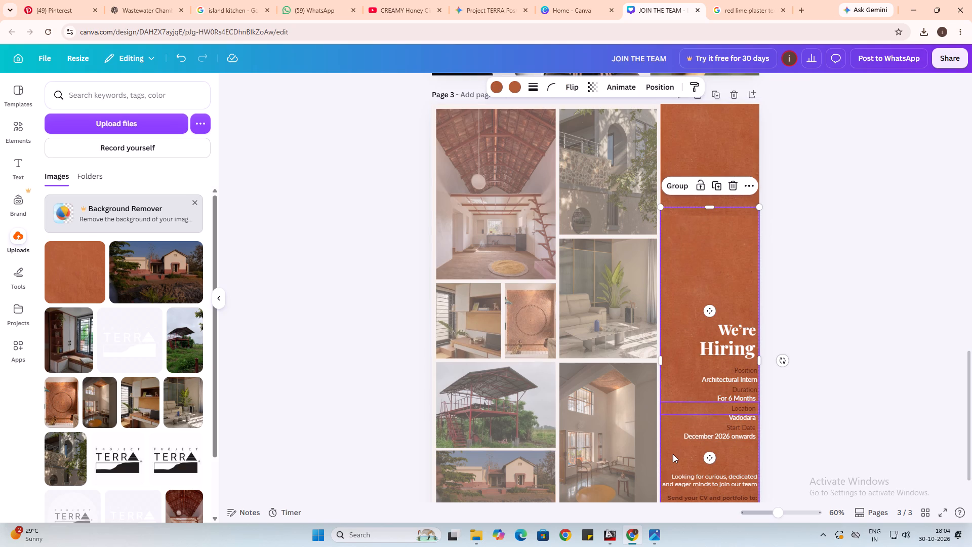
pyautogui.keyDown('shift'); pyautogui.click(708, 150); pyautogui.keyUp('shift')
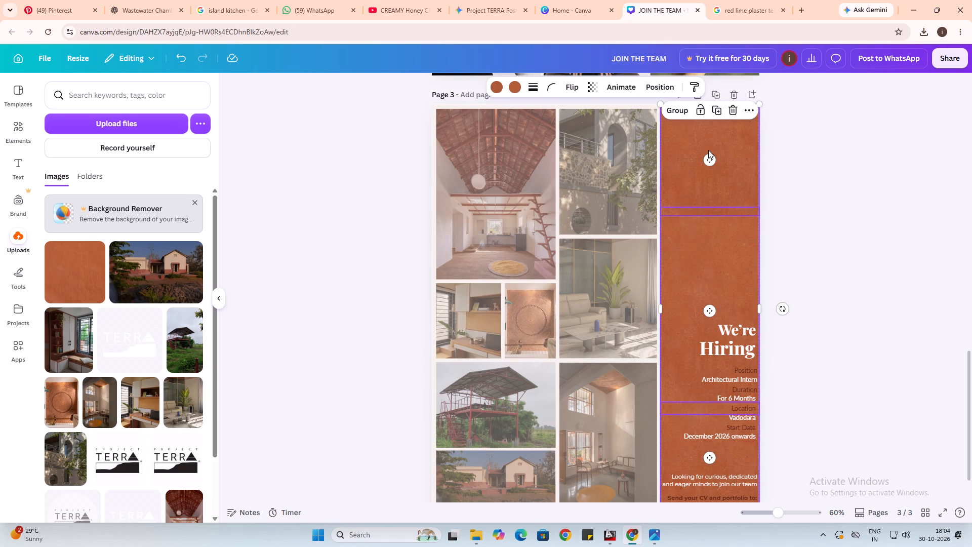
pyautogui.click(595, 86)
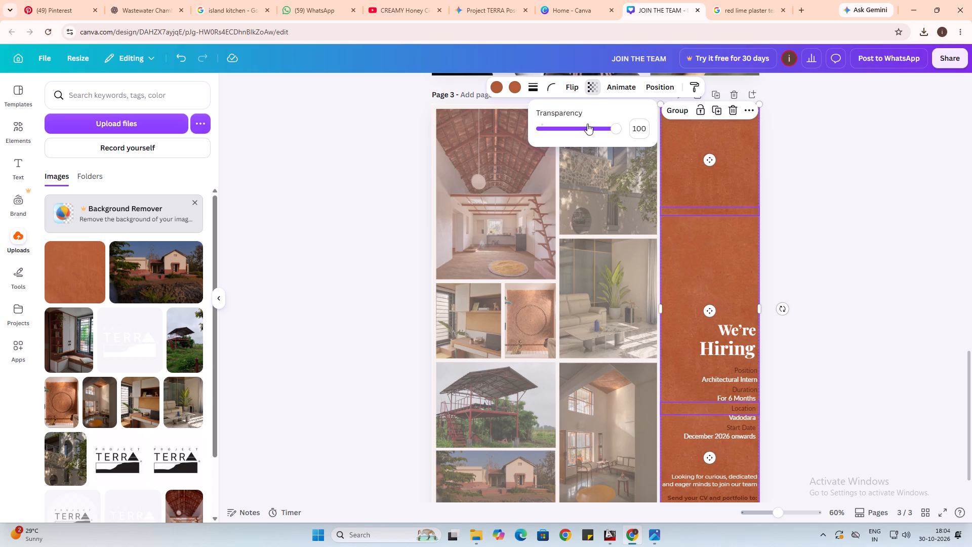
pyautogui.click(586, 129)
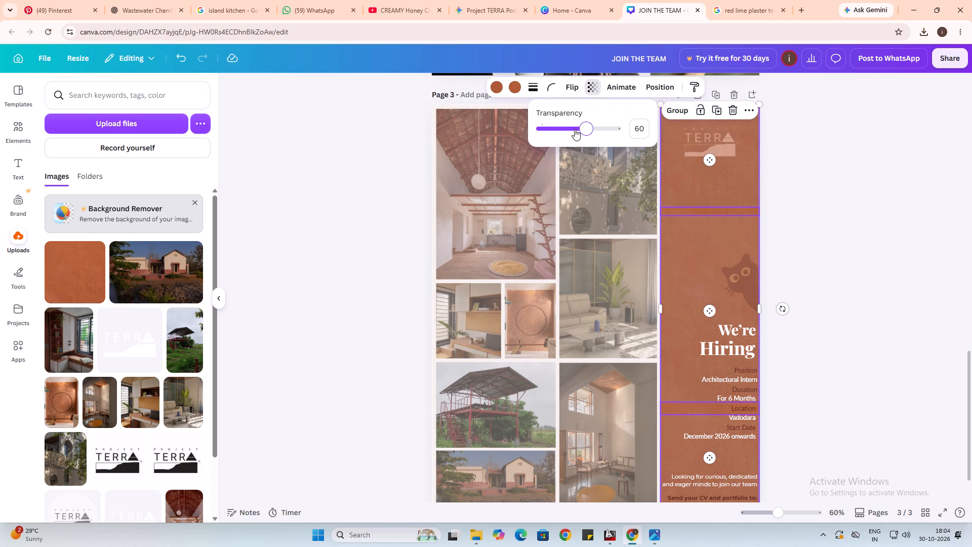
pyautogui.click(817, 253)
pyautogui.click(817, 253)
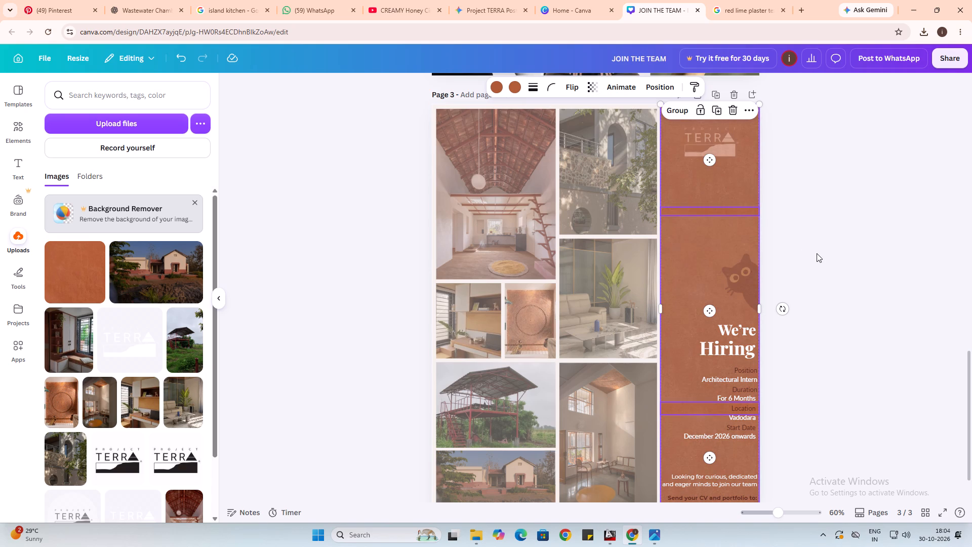
# Trim the middle texture's top and bottom edges so it meets the top and lower texture pieces without overlapping them.
pyautogui.click(723, 239)
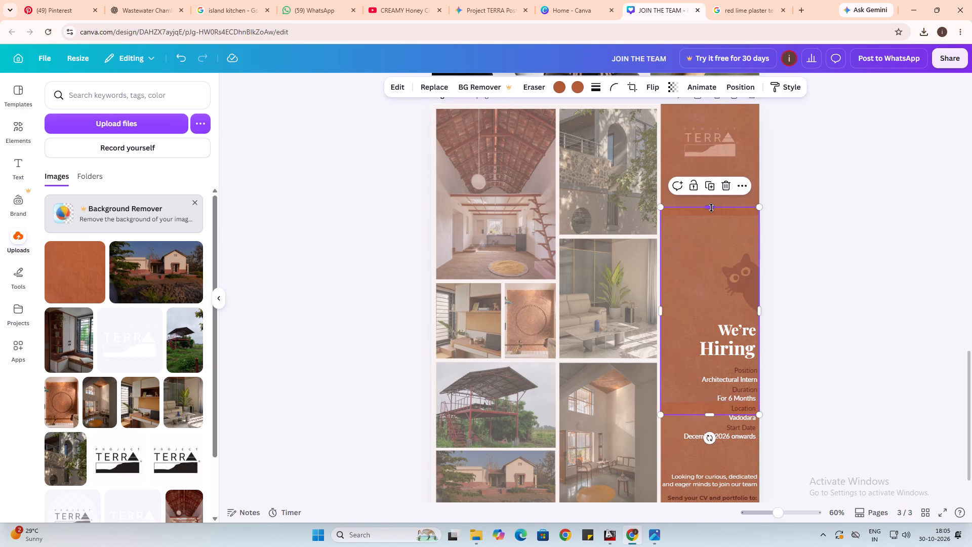
pyautogui.moveTo(711, 208); pyautogui.dragTo(710, 214)
pyautogui.click(814, 256)
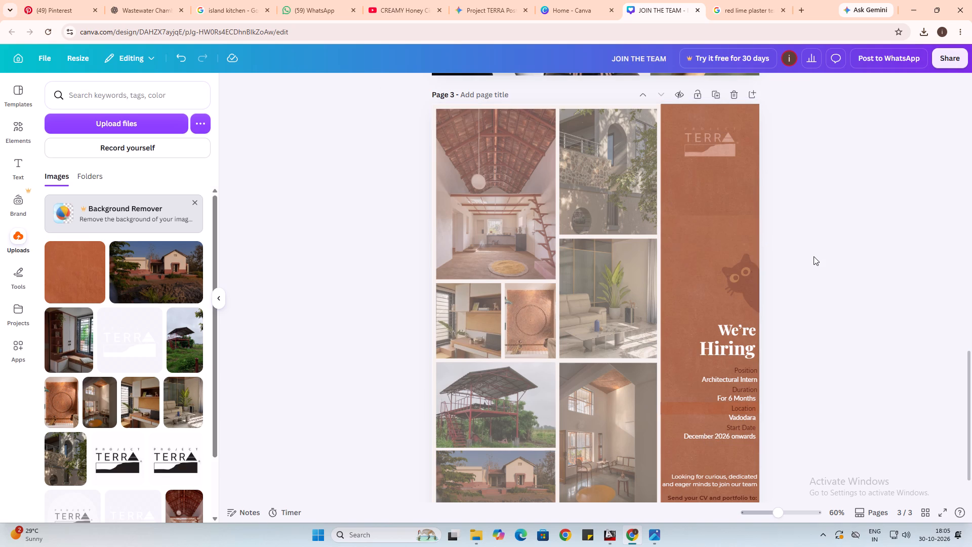
pyautogui.click(705, 288)
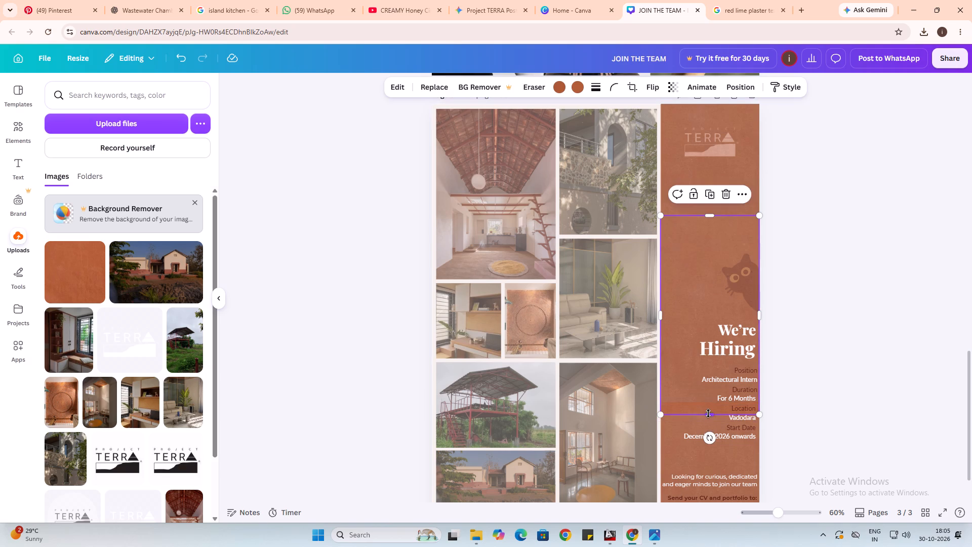
pyautogui.moveTo(708, 413); pyautogui.dragTo(708, 402)
pyautogui.click(836, 407)
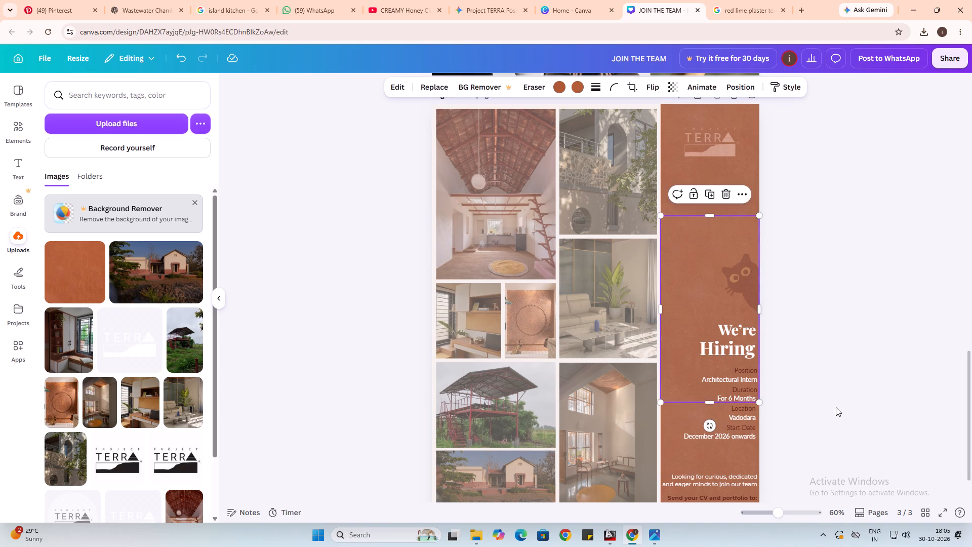
# Move the three texture pieces aside over the photos and delete the brown strip that was beneath them.
pyautogui.click(702, 260)
pyautogui.keyDown('shift'); pyautogui.click(673, 164); pyautogui.keyUp('shift')
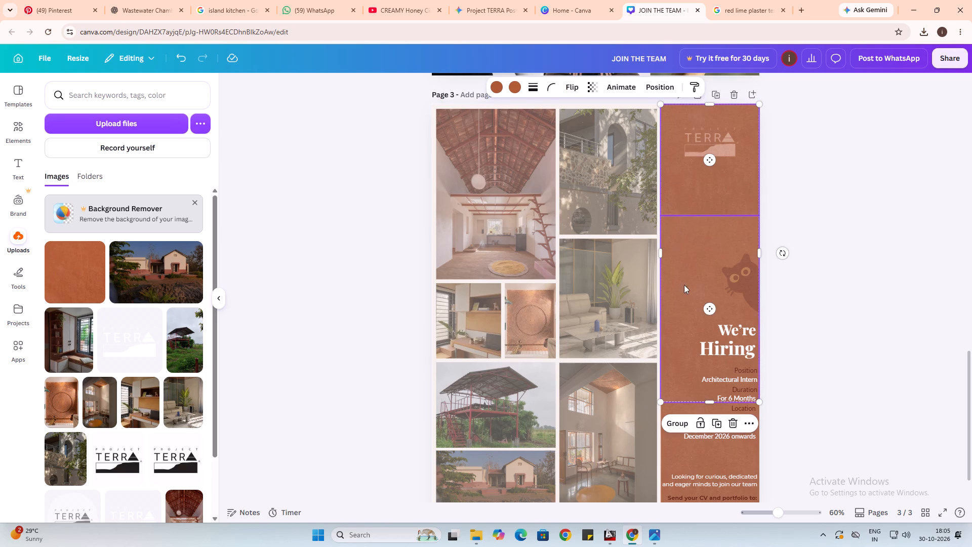
pyautogui.keyDown('shift'); pyautogui.click(681, 457); pyautogui.keyUp('shift')
pyautogui.moveTo(683, 455); pyautogui.dragTo(659, 454)
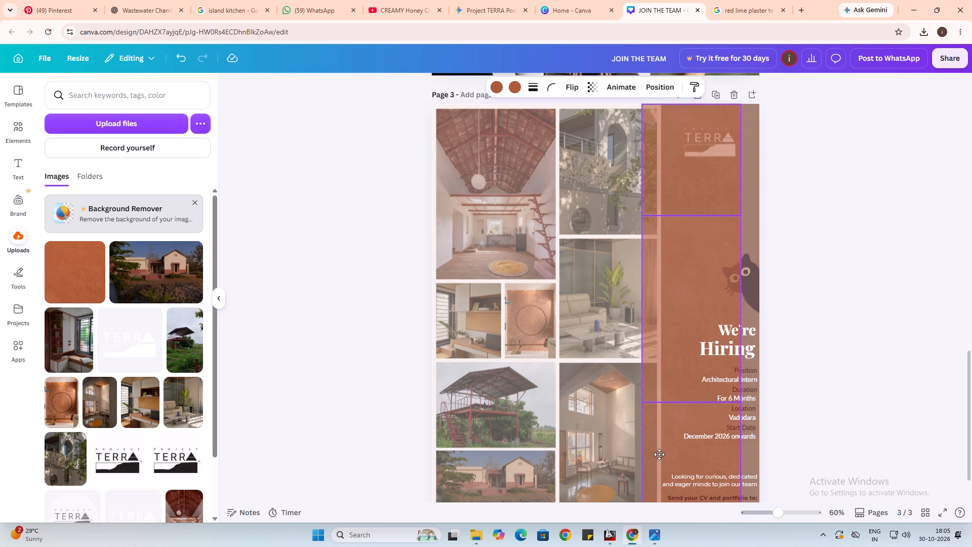
pyautogui.moveTo(659, 454); pyautogui.dragTo(602, 455)
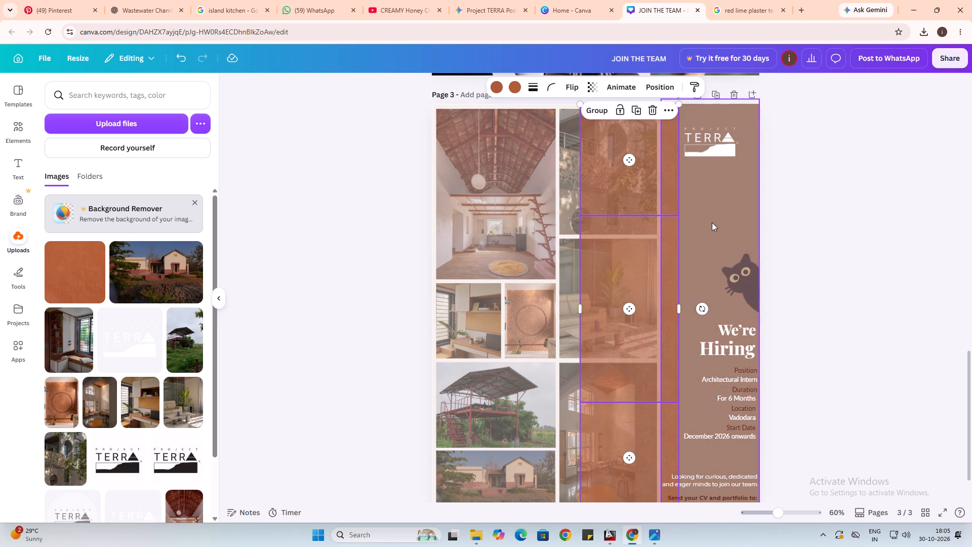
pyautogui.click(712, 222)
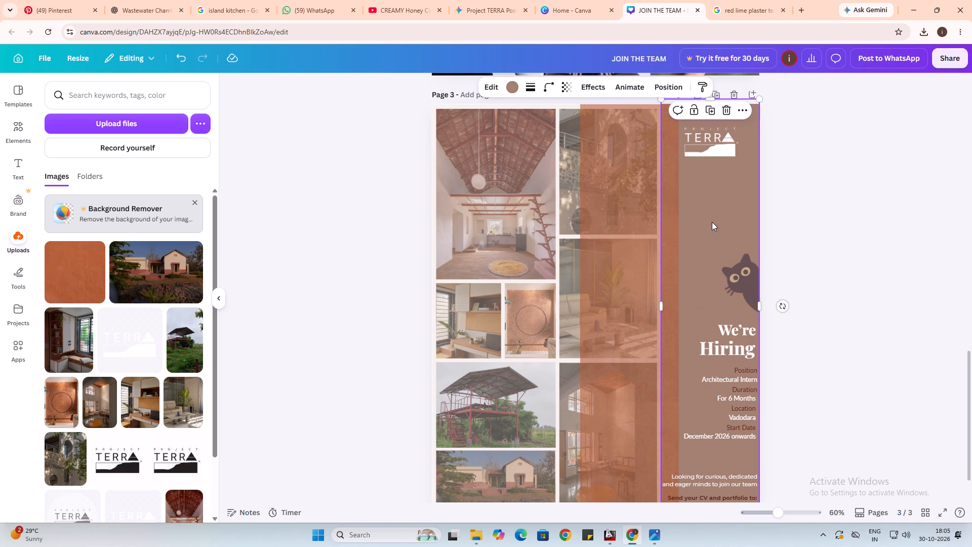
pyautogui.press('Delete')
# Move the three texture pieces together back over the side strip area, behind the hiring text.
pyautogui.click(630, 169)
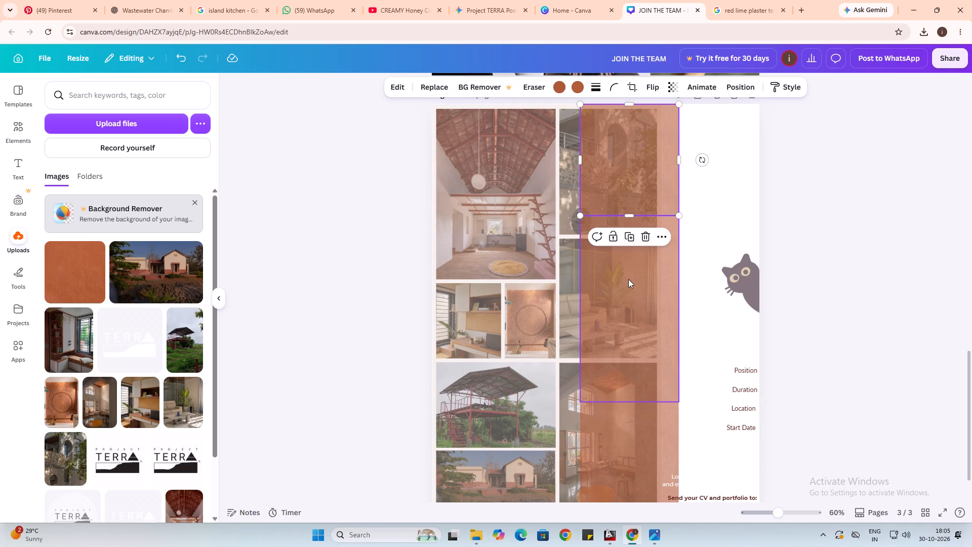
pyautogui.keyDown('shift'); pyautogui.click(628, 279); pyautogui.keyUp('shift')
pyautogui.keyDown('shift'); pyautogui.click(619, 464); pyautogui.keyUp('shift')
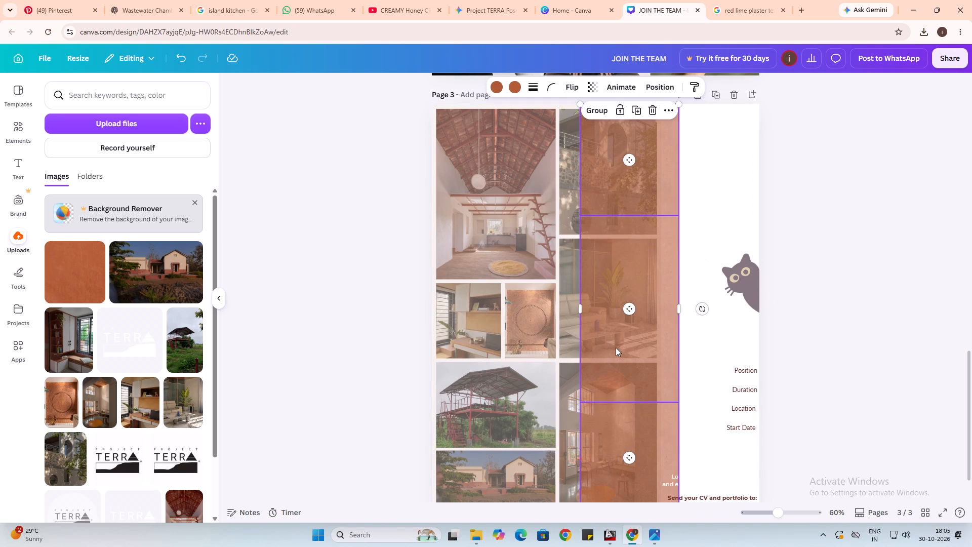
pyautogui.moveTo(616, 347); pyautogui.dragTo(695, 345)
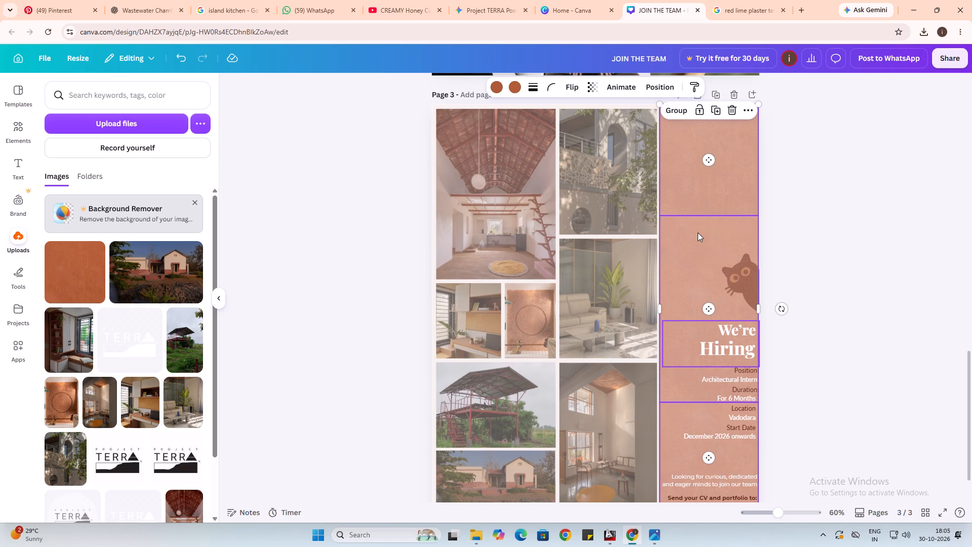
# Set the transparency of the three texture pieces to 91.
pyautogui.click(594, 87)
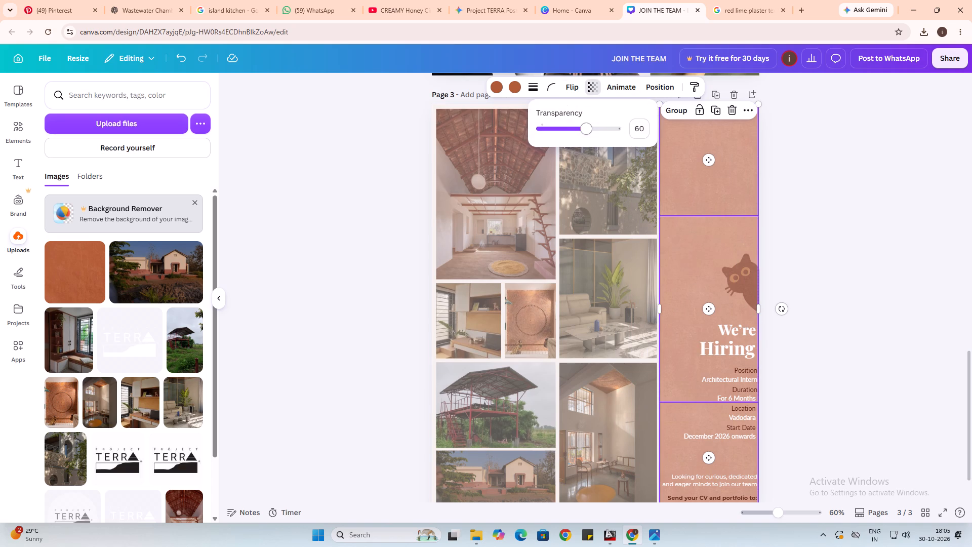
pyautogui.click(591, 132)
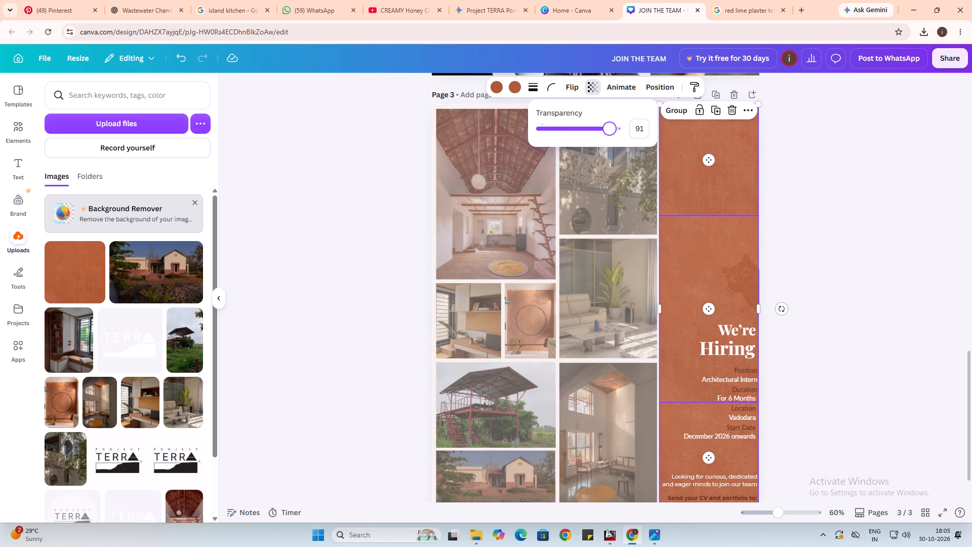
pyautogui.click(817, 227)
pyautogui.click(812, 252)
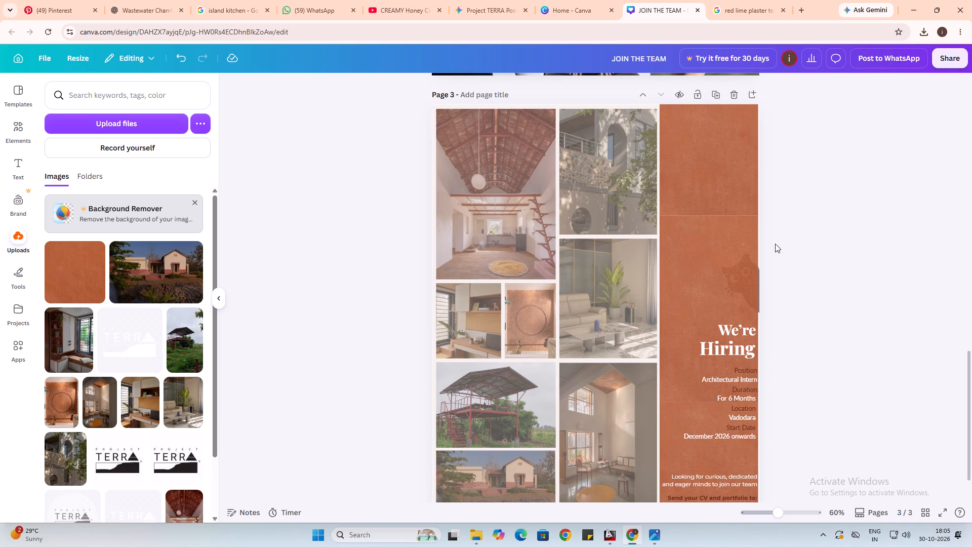
# Extend the top texture downward to a height of about 376 and the middle texture downward to a height of about 624.
pyautogui.click(733, 187)
pyautogui.click(709, 213)
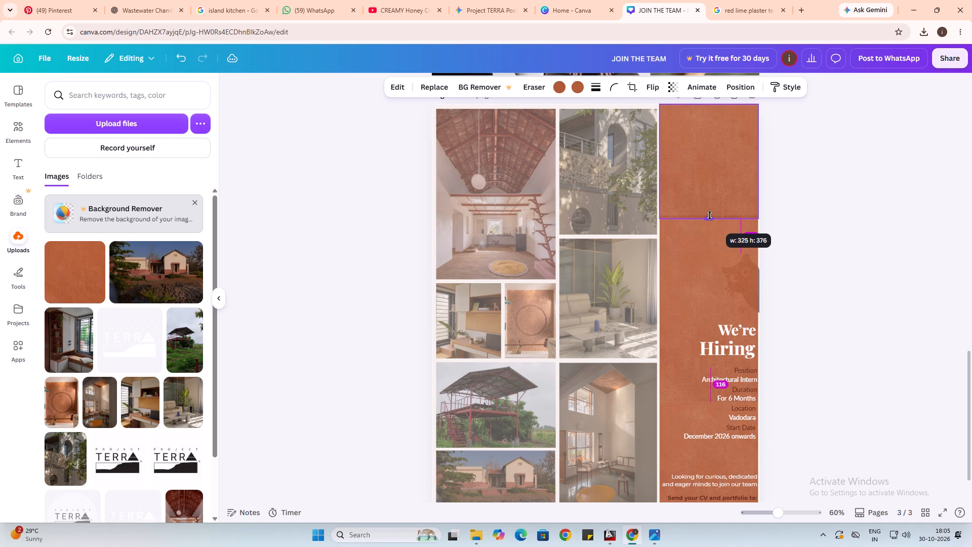
pyautogui.click(806, 228)
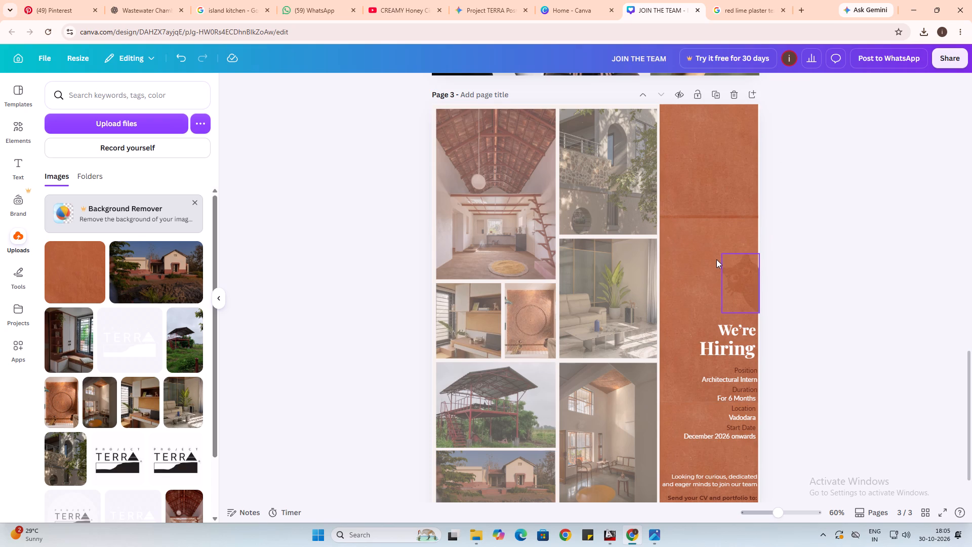
pyautogui.click(712, 256)
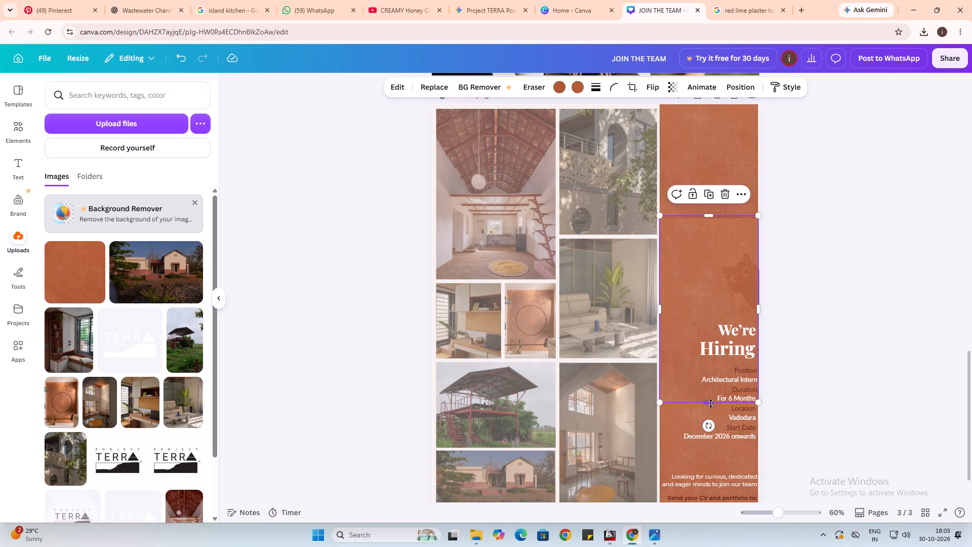
pyautogui.click(710, 403)
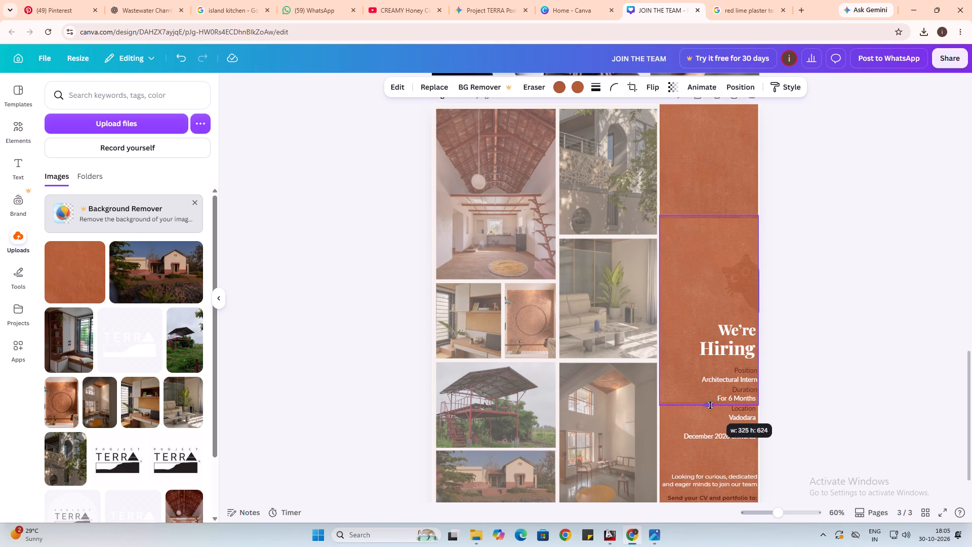
# Set all three texture pieces on the side strip to full opacity.
pyautogui.keyDown('shift'); pyautogui.click(682, 157); pyautogui.keyUp('shift')
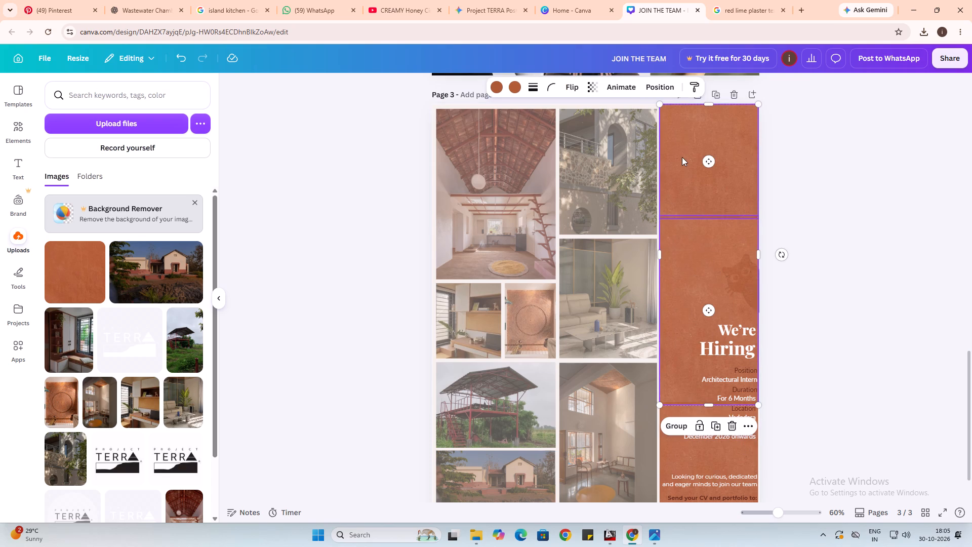
pyautogui.keyDown('shift'); pyautogui.click(683, 461); pyautogui.keyUp('shift')
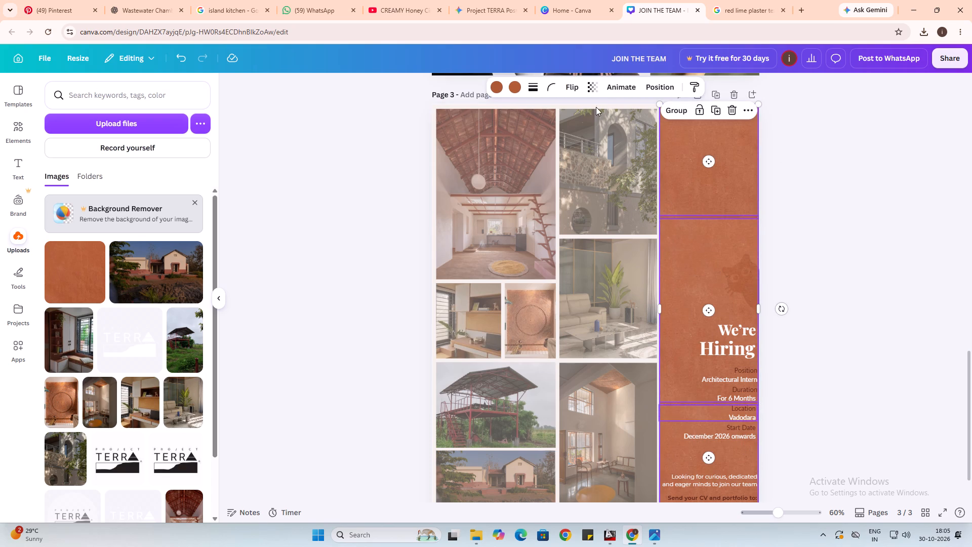
pyautogui.click(593, 89)
pyautogui.moveTo(612, 130); pyautogui.dragTo(631, 132)
pyautogui.click(841, 288)
pyautogui.click(819, 311)
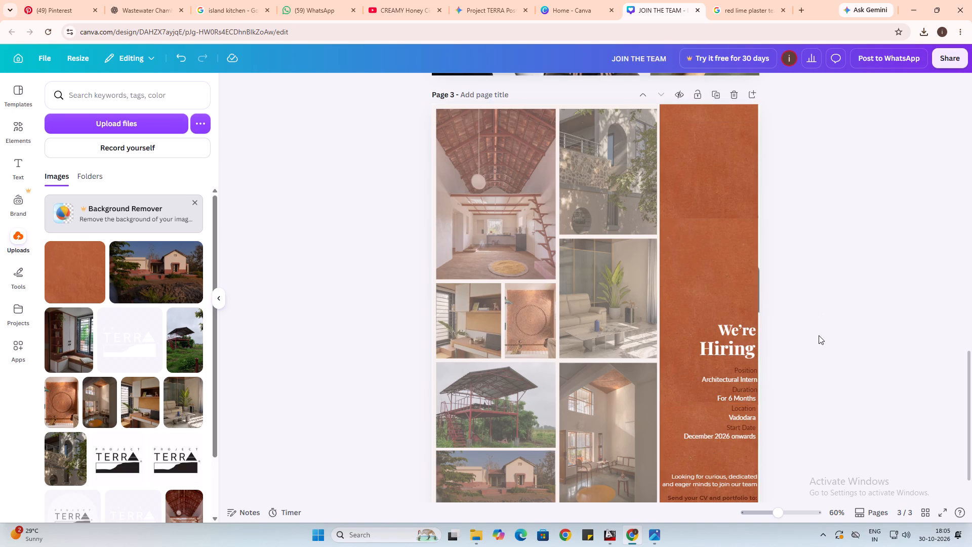
# Adjust the upper seam by lowering the middle texture's top edge to a height of about 614 and extending the top texture slightly downward.
pyautogui.scroll(-1, 638, 265)
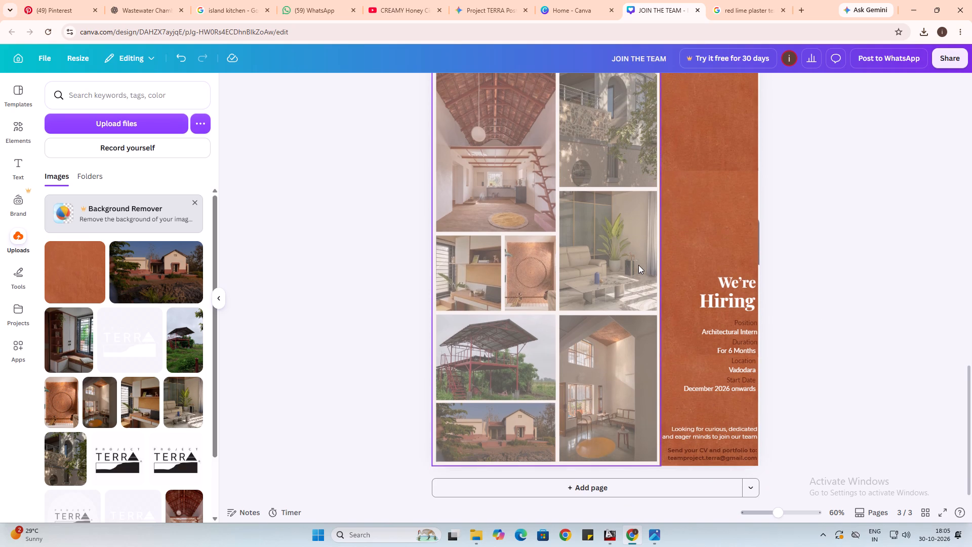
pyautogui.scroll(1, 638, 265)
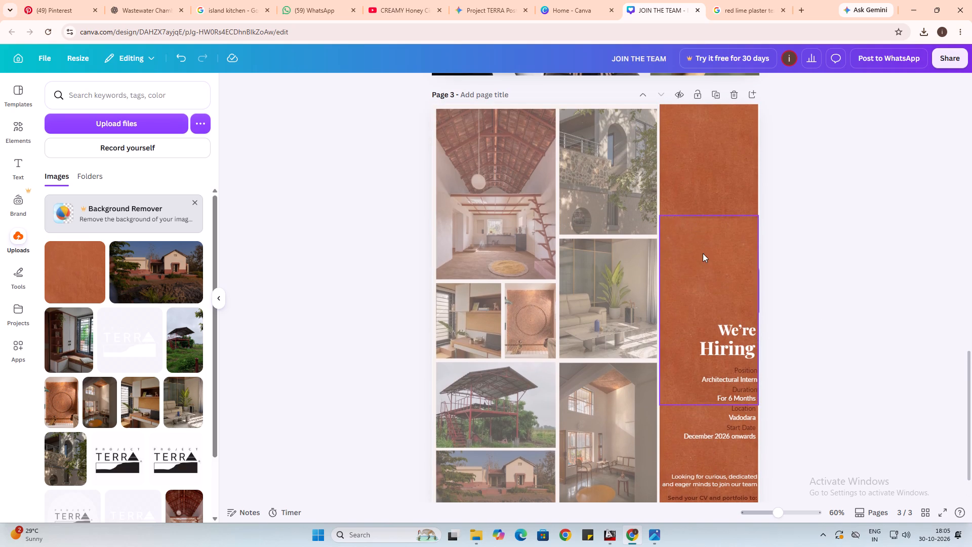
pyautogui.click(704, 194)
pyautogui.click(716, 291)
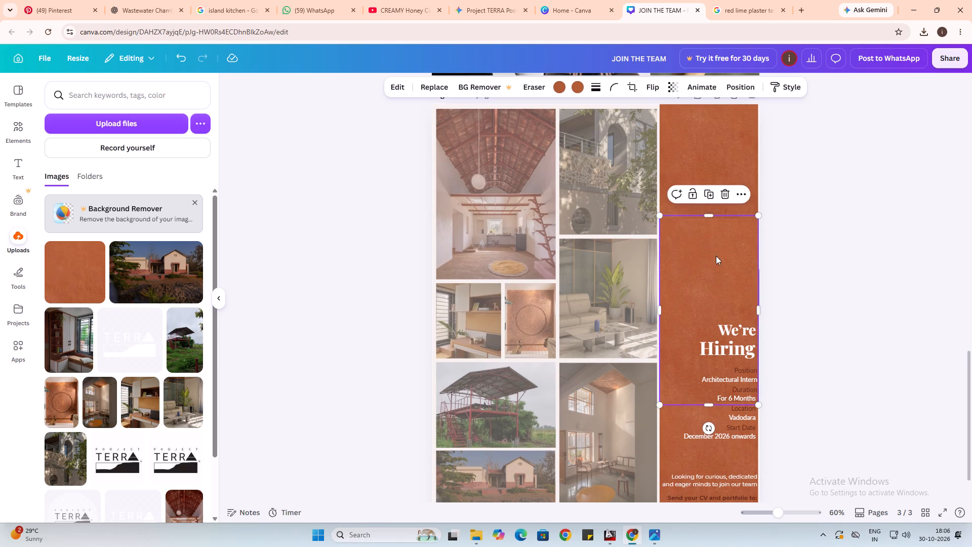
pyautogui.click(709, 214)
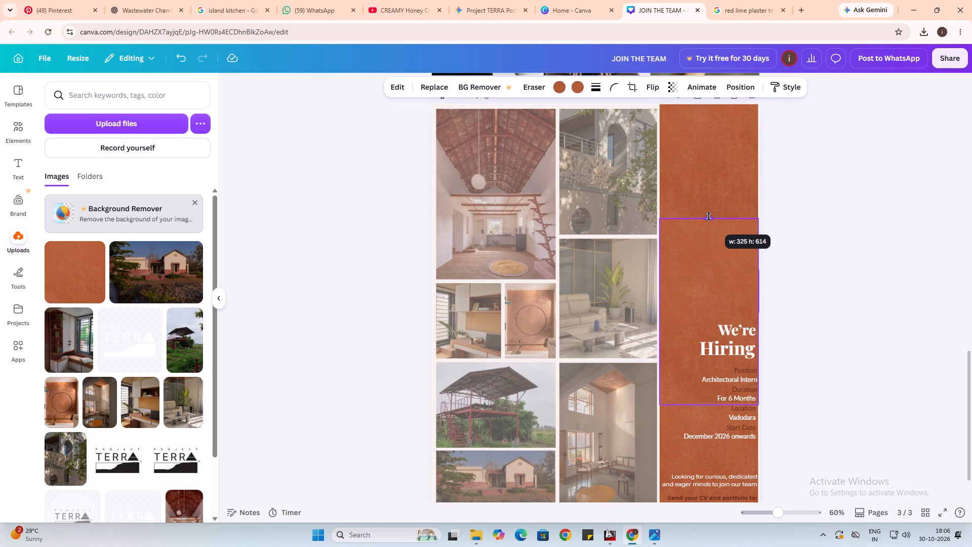
pyautogui.click(797, 248)
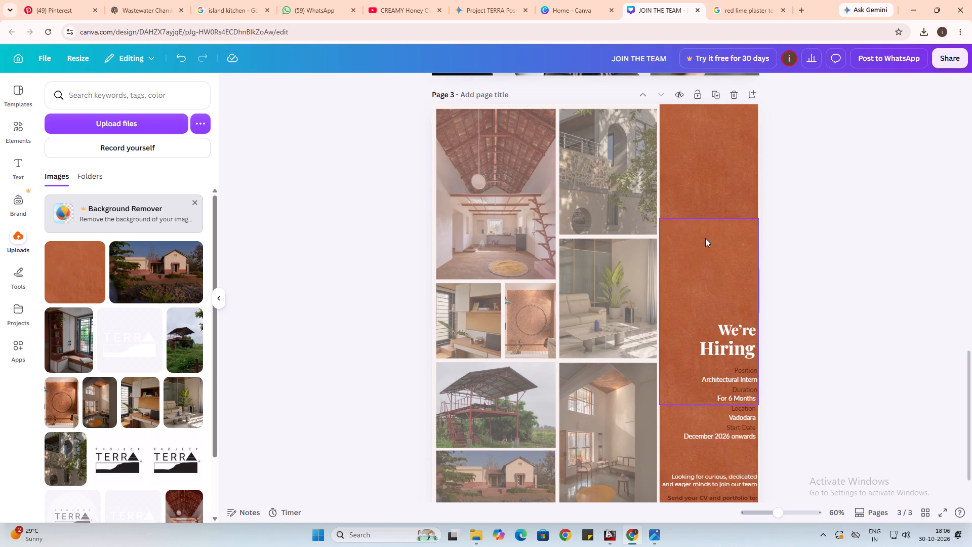
pyautogui.click(707, 207)
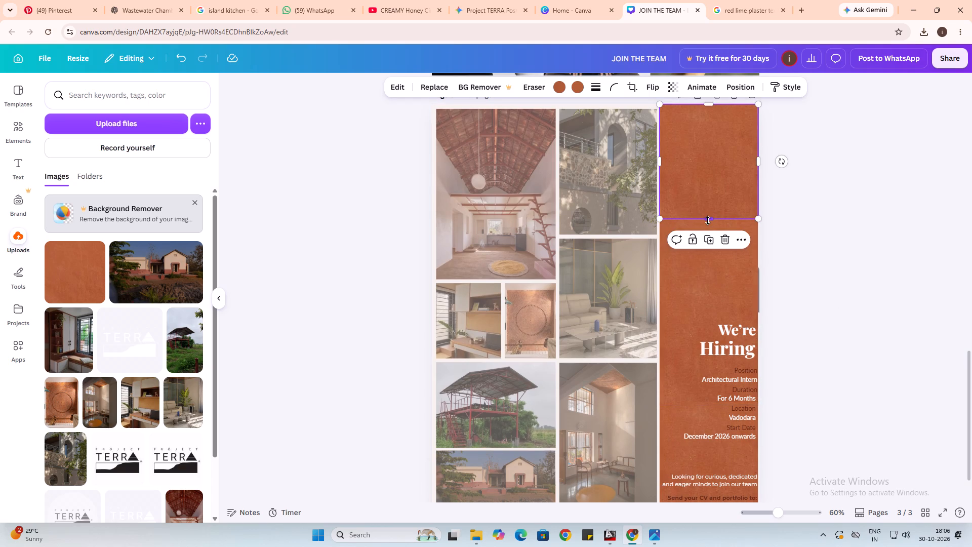
pyautogui.click(708, 220)
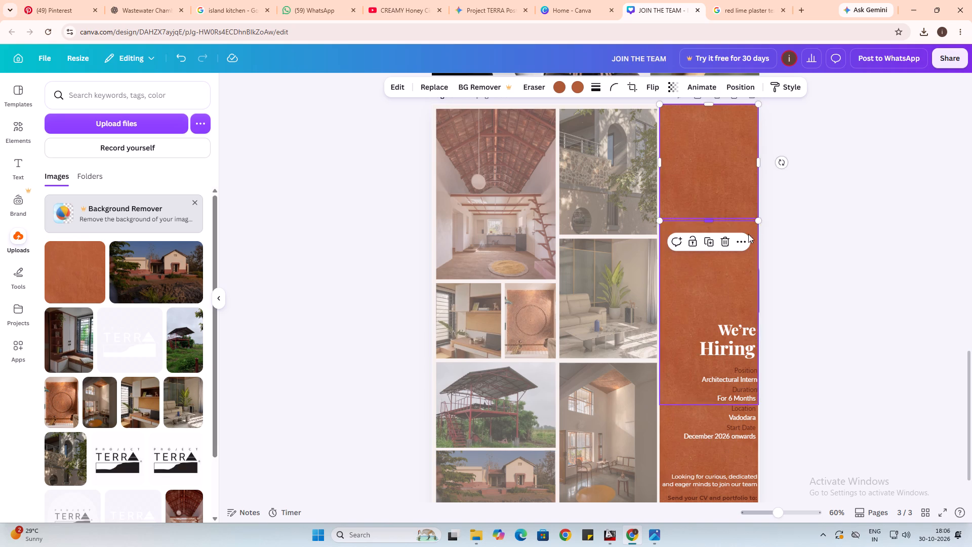
pyautogui.click(805, 249)
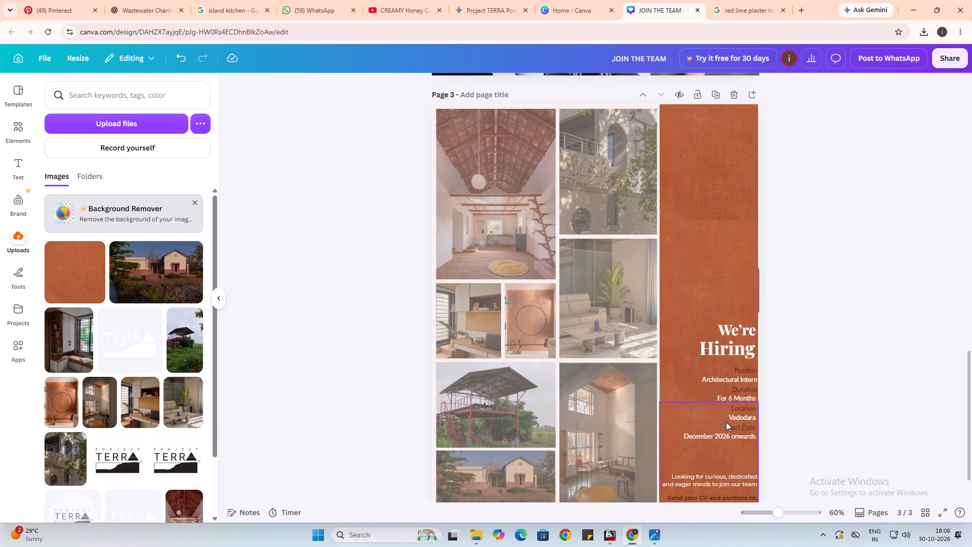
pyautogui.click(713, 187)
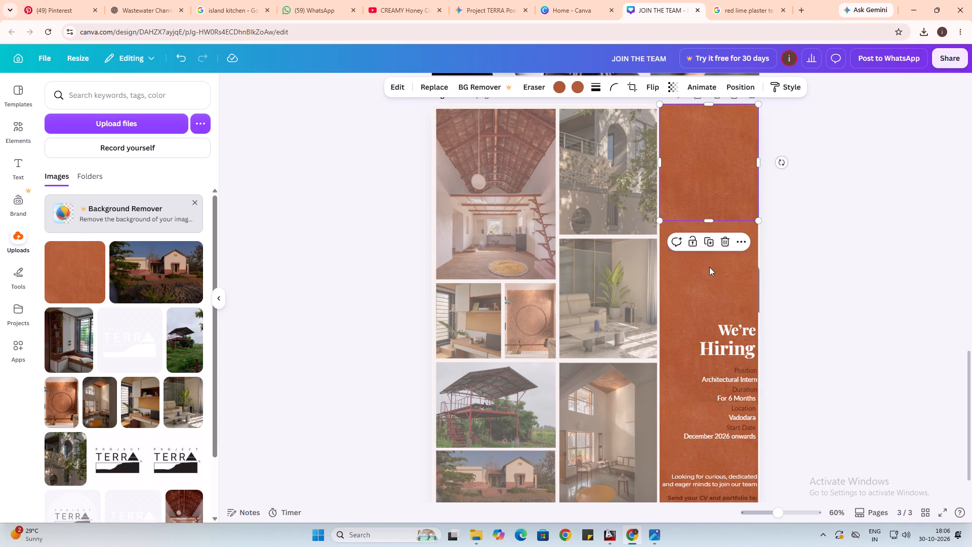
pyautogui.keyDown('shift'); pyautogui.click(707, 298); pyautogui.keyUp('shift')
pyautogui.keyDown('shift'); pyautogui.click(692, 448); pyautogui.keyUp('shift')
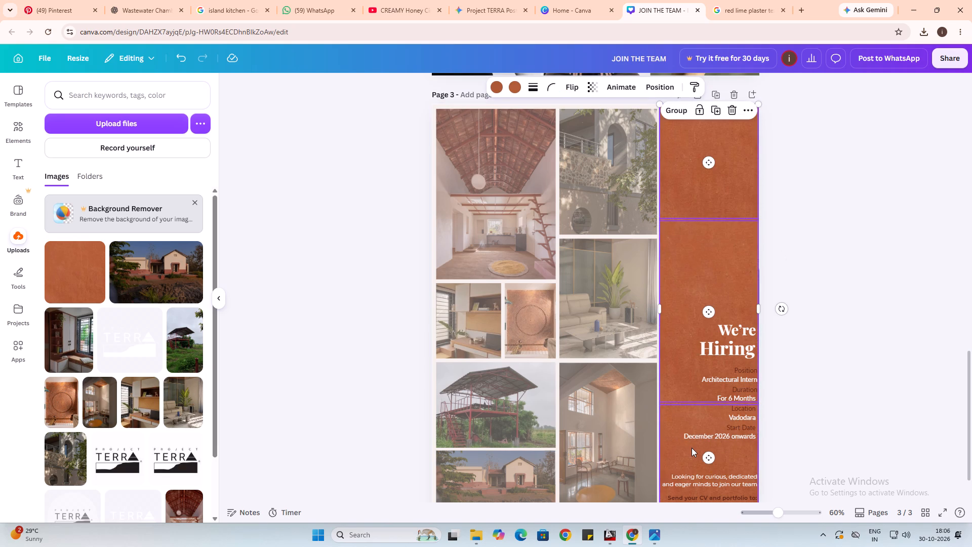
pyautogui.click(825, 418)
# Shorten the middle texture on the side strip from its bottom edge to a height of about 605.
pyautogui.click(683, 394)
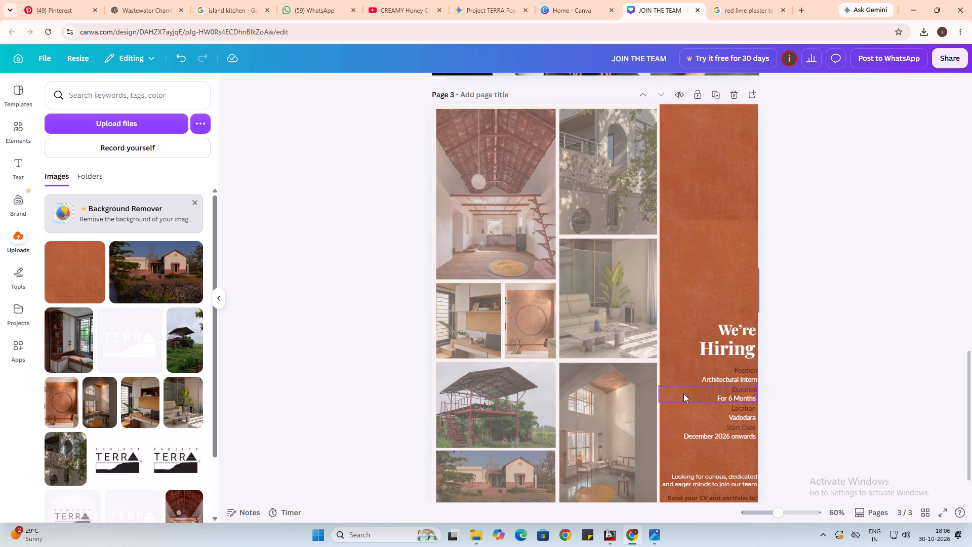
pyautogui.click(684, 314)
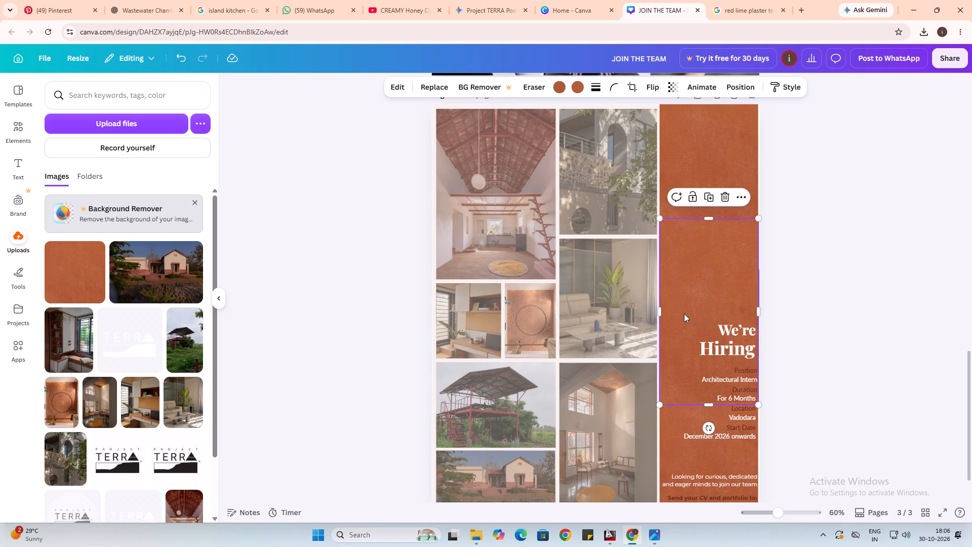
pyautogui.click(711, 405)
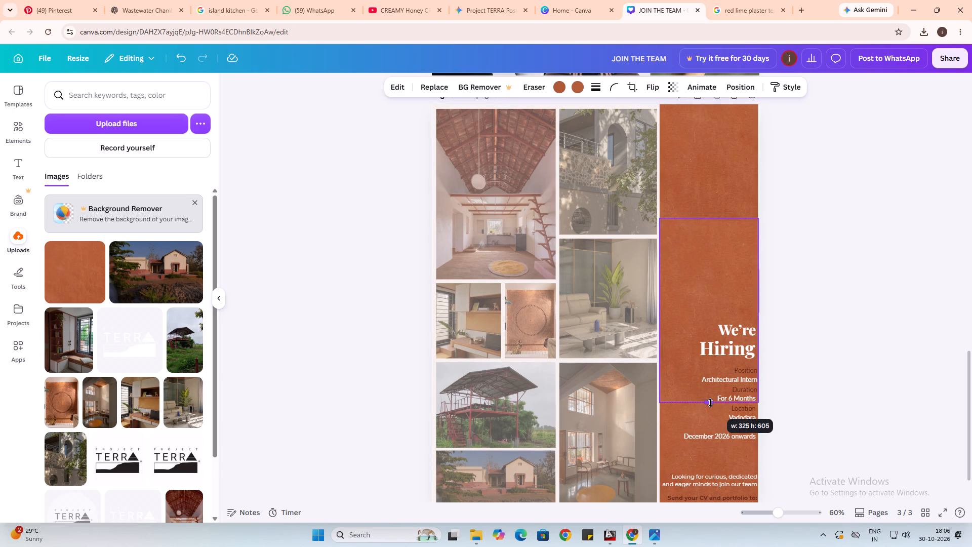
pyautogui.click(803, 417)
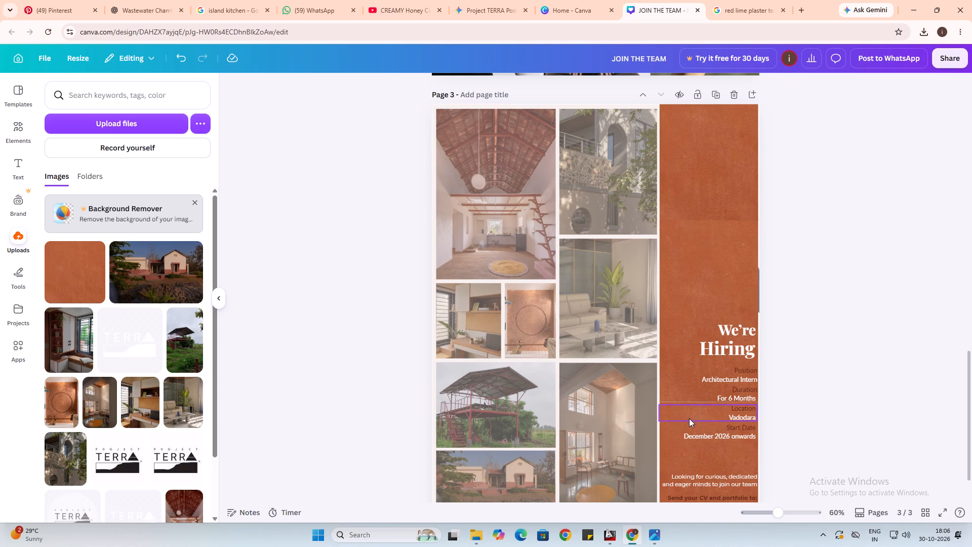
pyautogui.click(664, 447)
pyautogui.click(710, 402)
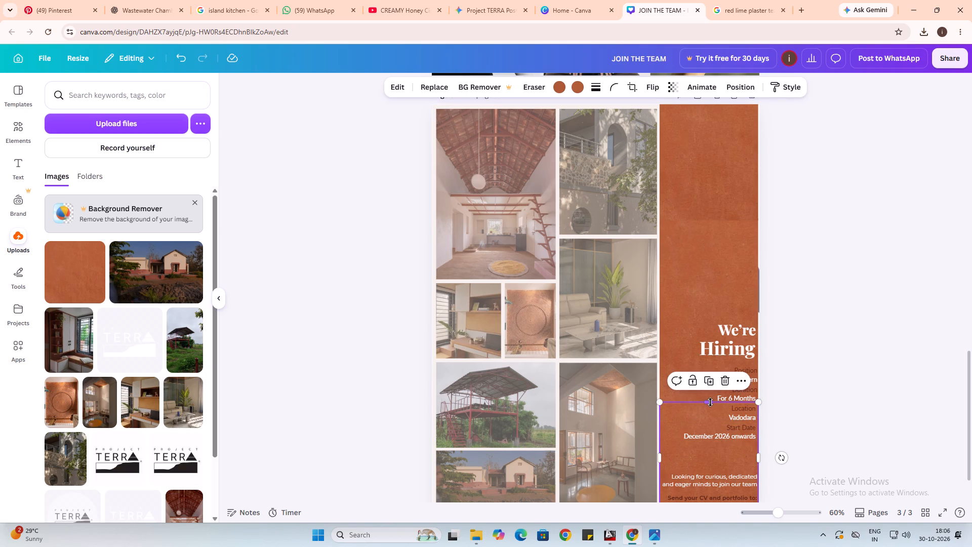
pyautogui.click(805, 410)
# Extend the middle texture's bottom edge slightly downward so it overlaps the bottom texture and closes the lower seam.
pyautogui.scroll(-1, 672, 421)
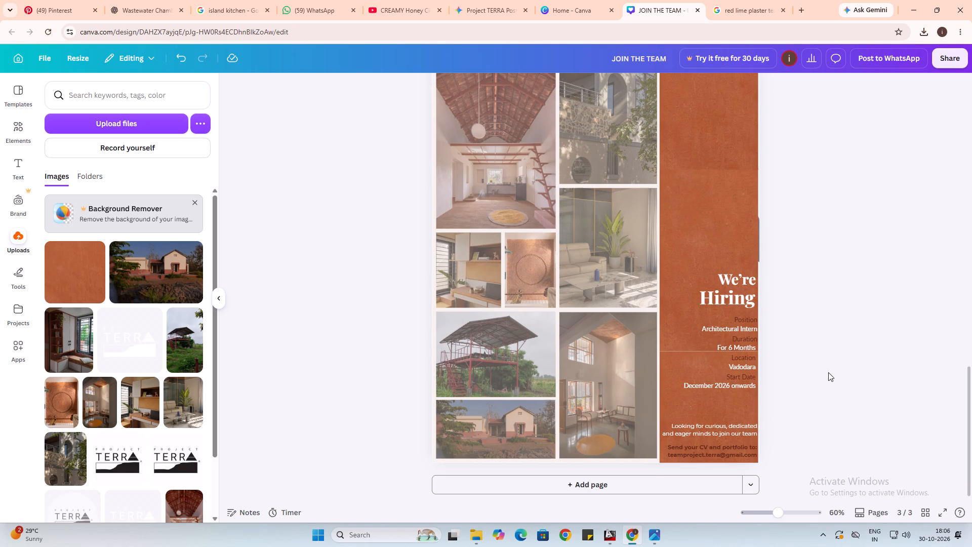
pyautogui.click(828, 372)
pyautogui.click(697, 339)
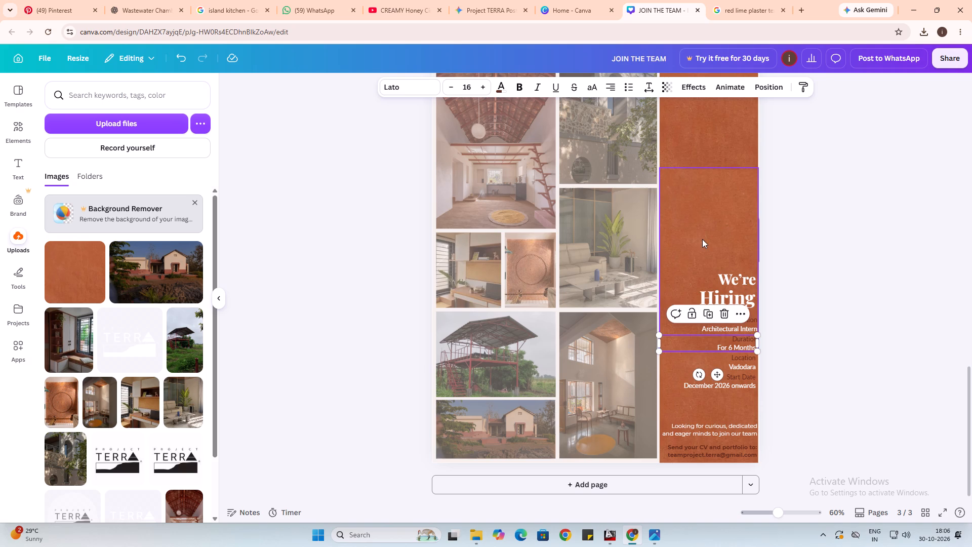
pyautogui.click(703, 239)
pyautogui.click(707, 349)
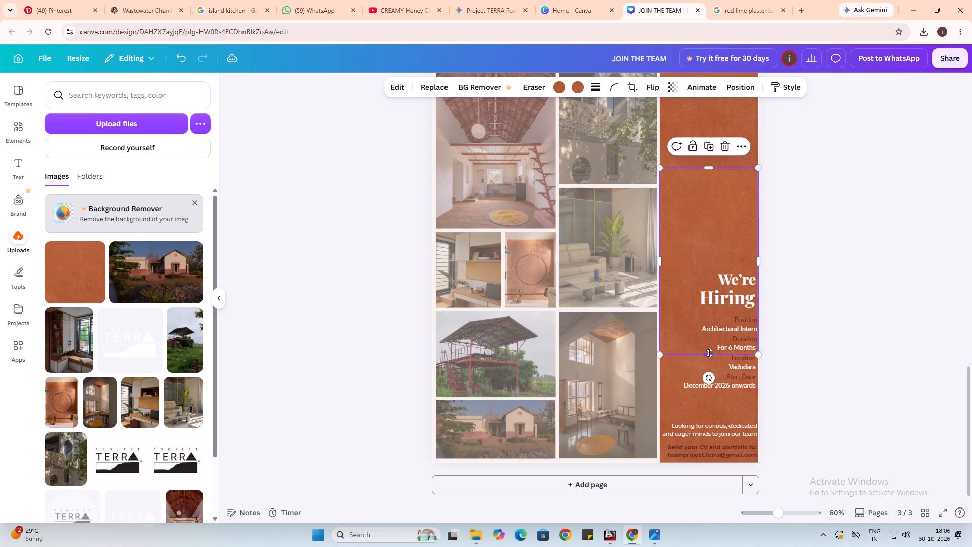
pyautogui.click(807, 368)
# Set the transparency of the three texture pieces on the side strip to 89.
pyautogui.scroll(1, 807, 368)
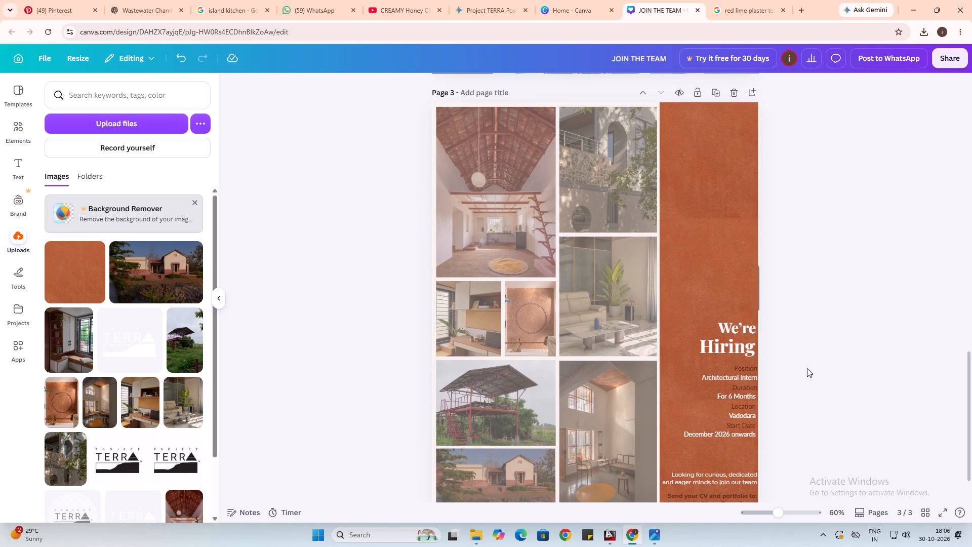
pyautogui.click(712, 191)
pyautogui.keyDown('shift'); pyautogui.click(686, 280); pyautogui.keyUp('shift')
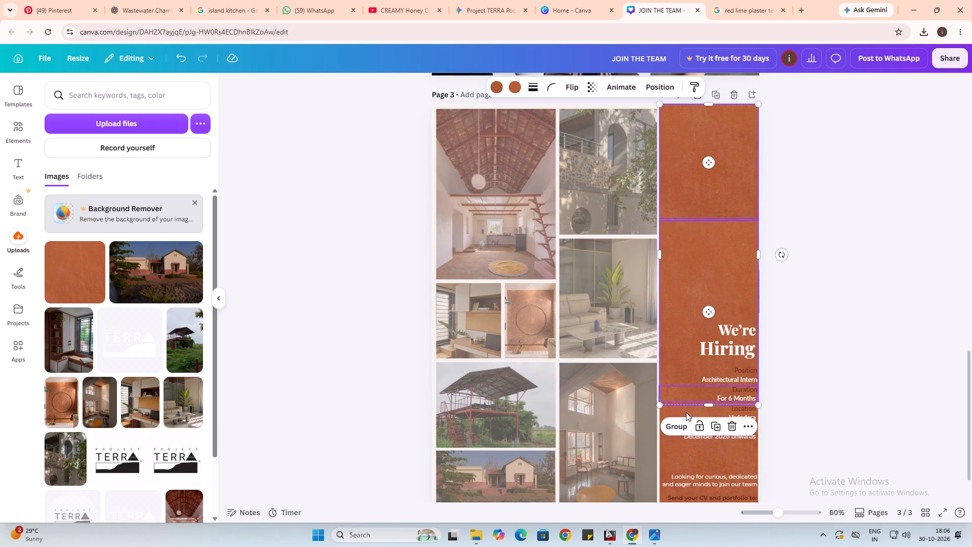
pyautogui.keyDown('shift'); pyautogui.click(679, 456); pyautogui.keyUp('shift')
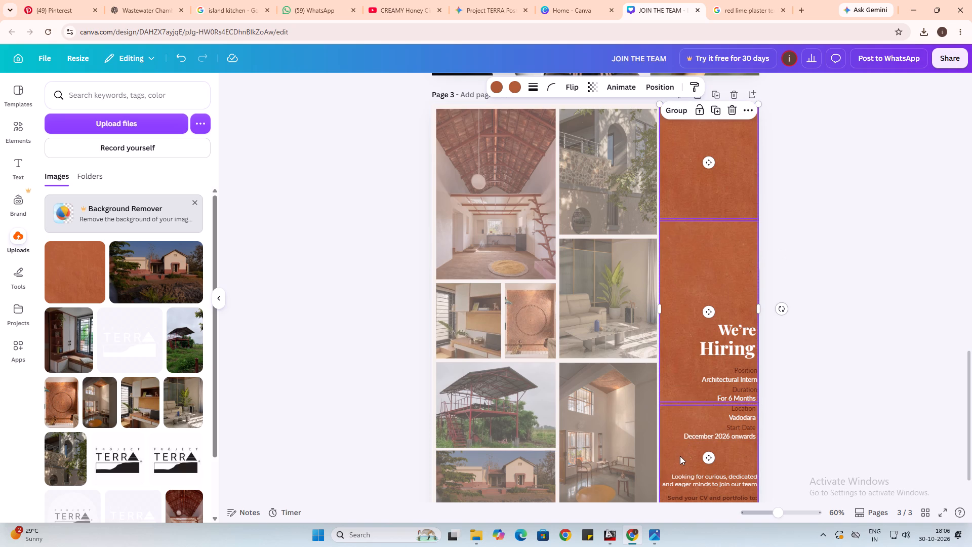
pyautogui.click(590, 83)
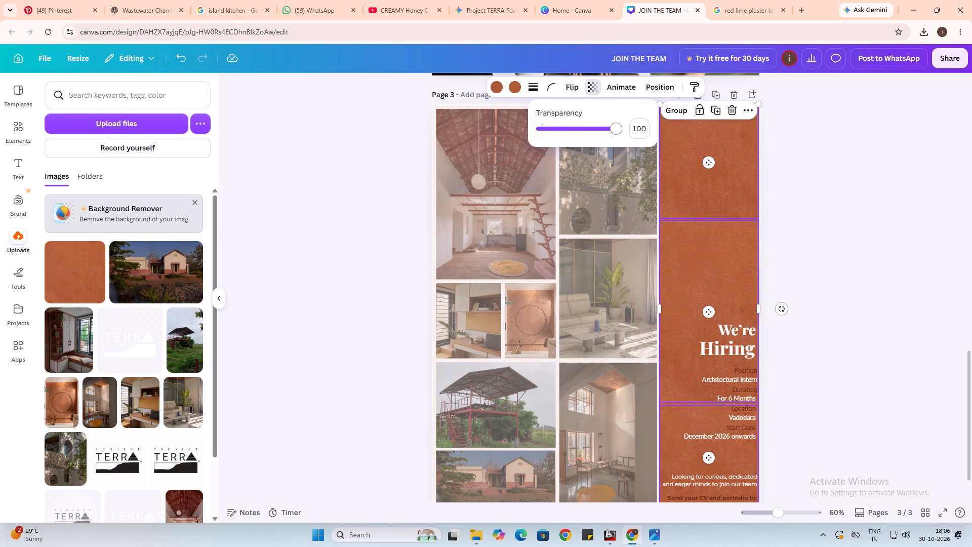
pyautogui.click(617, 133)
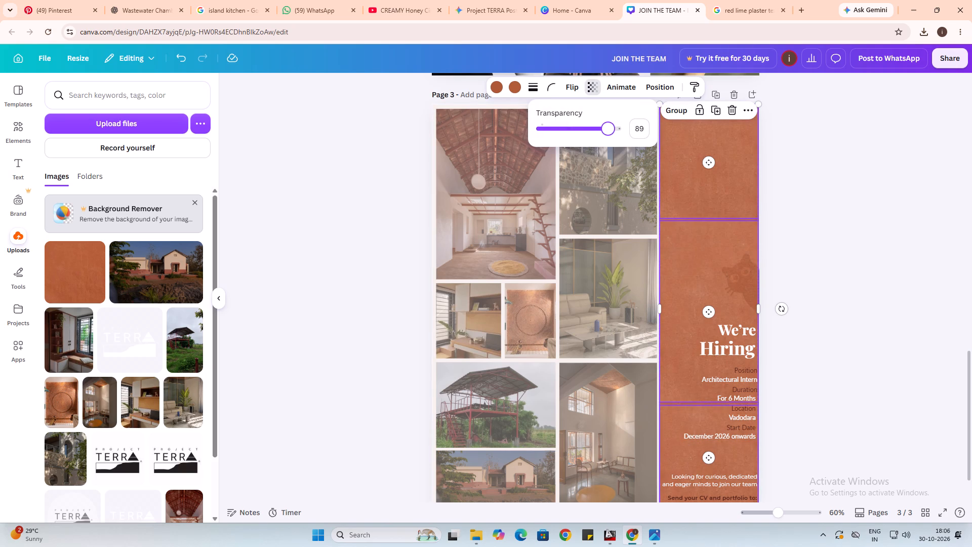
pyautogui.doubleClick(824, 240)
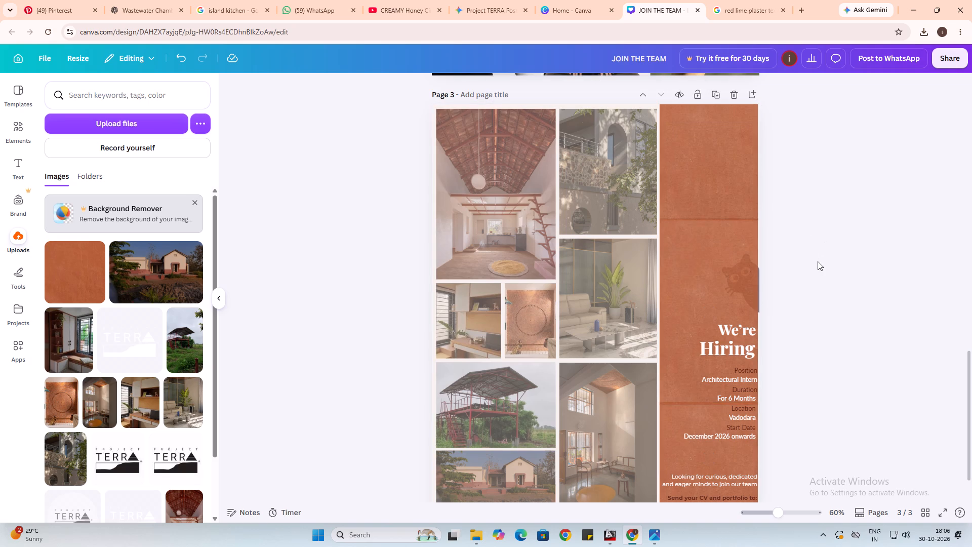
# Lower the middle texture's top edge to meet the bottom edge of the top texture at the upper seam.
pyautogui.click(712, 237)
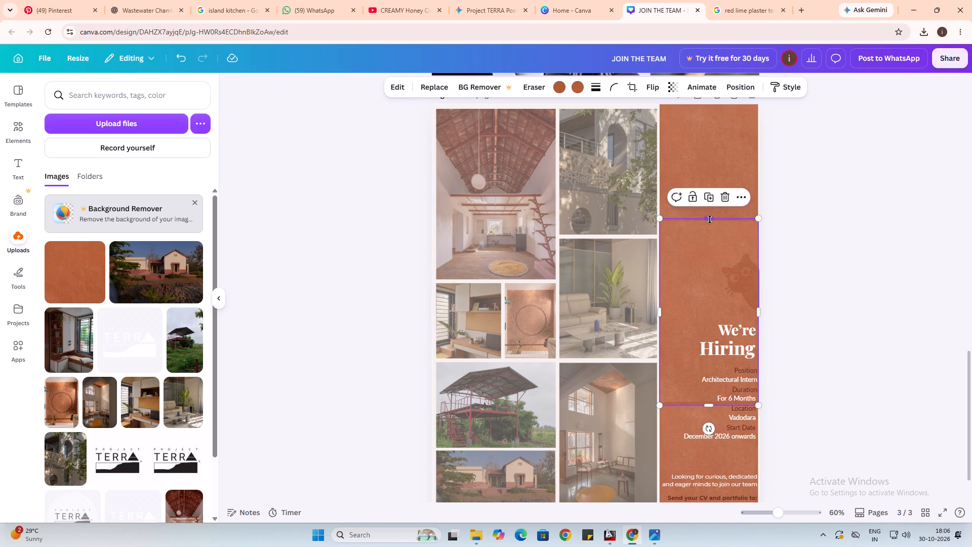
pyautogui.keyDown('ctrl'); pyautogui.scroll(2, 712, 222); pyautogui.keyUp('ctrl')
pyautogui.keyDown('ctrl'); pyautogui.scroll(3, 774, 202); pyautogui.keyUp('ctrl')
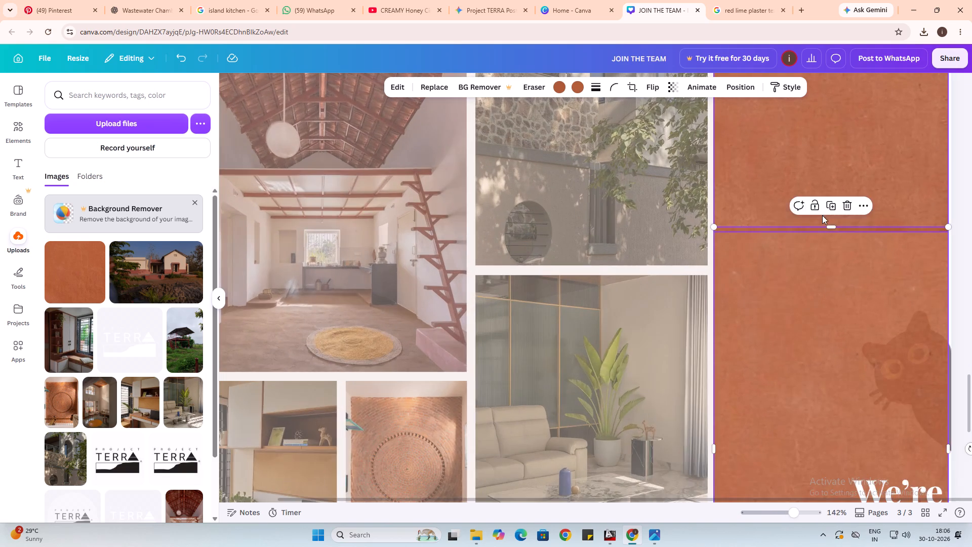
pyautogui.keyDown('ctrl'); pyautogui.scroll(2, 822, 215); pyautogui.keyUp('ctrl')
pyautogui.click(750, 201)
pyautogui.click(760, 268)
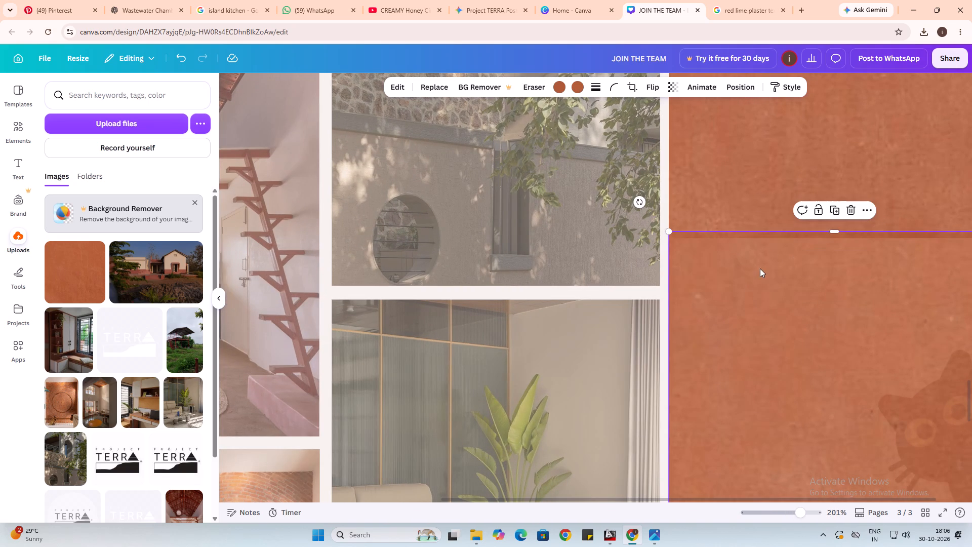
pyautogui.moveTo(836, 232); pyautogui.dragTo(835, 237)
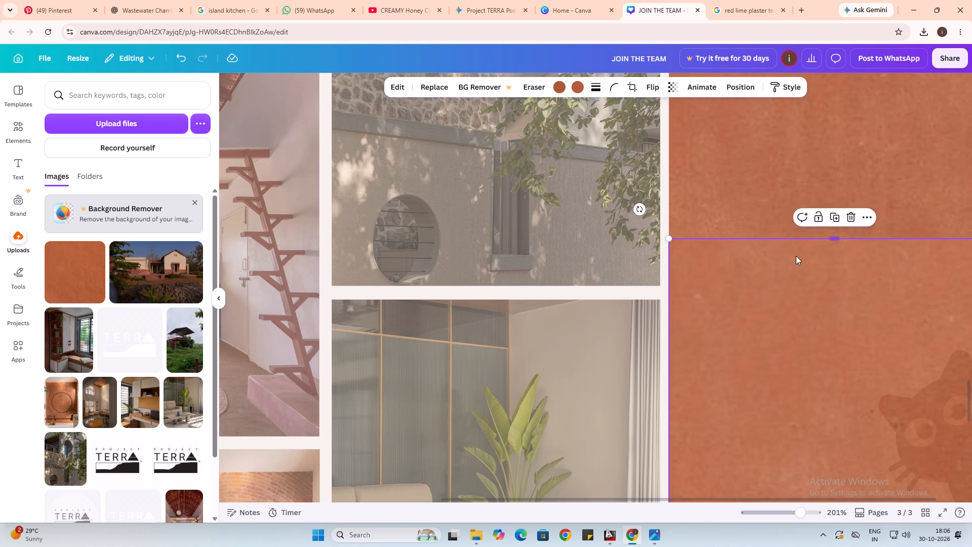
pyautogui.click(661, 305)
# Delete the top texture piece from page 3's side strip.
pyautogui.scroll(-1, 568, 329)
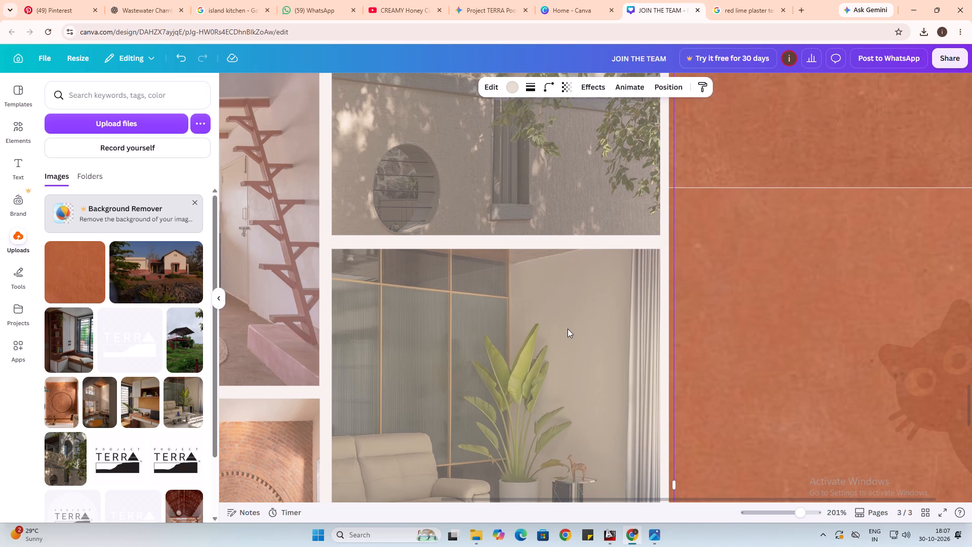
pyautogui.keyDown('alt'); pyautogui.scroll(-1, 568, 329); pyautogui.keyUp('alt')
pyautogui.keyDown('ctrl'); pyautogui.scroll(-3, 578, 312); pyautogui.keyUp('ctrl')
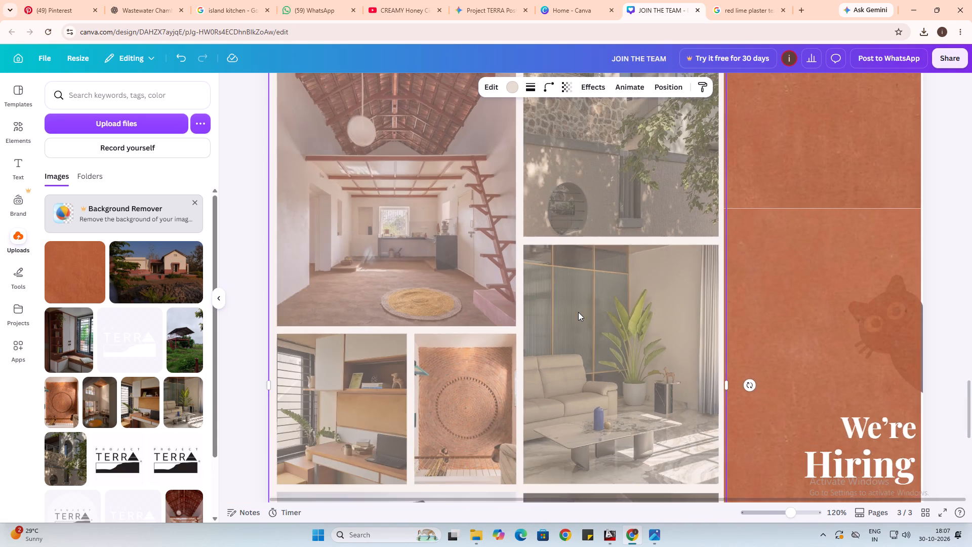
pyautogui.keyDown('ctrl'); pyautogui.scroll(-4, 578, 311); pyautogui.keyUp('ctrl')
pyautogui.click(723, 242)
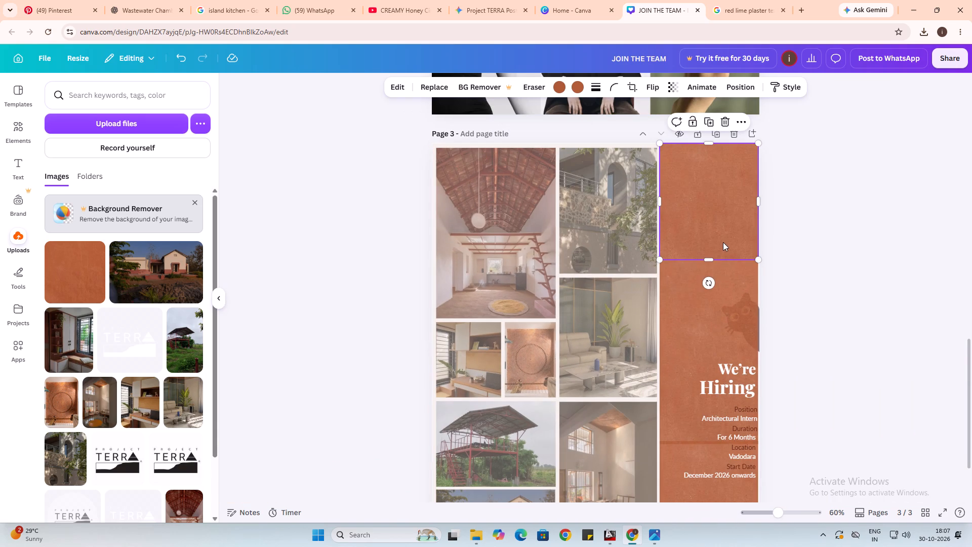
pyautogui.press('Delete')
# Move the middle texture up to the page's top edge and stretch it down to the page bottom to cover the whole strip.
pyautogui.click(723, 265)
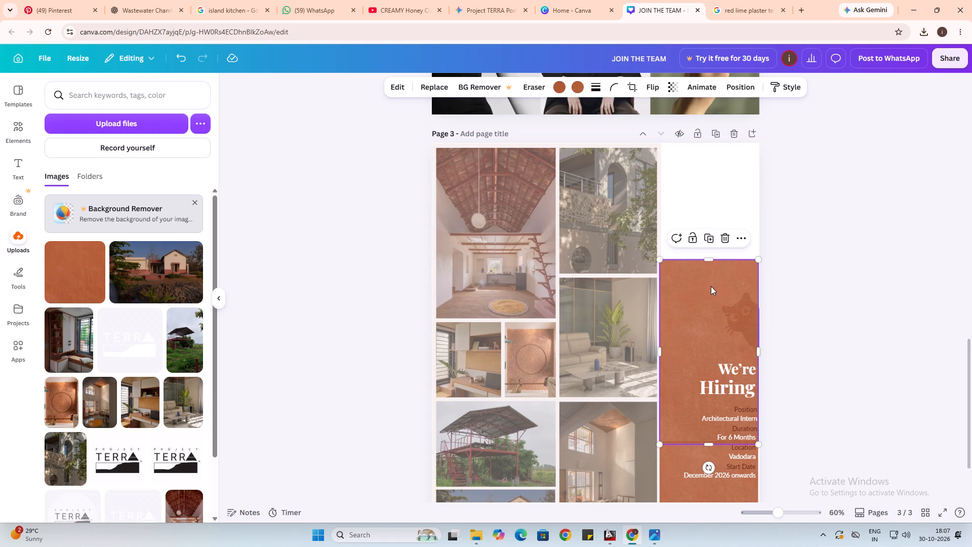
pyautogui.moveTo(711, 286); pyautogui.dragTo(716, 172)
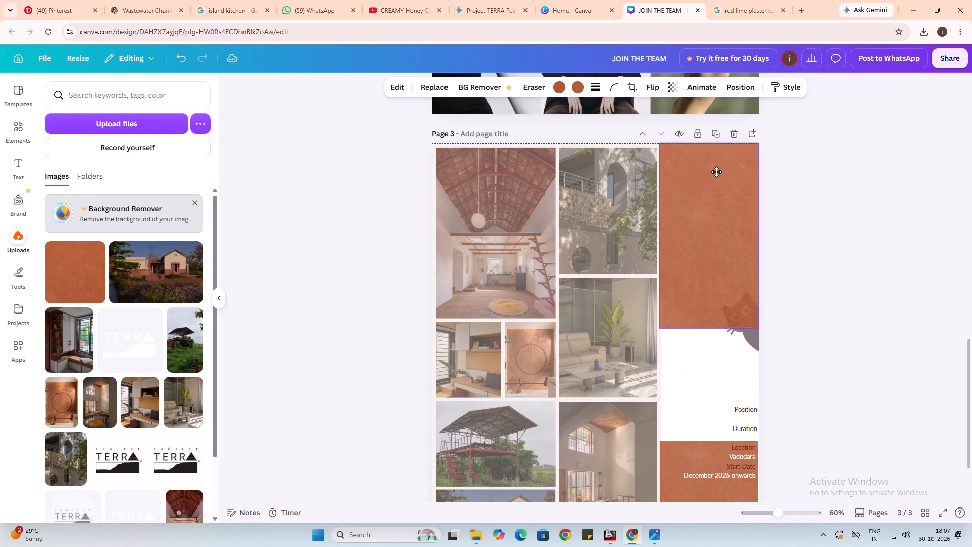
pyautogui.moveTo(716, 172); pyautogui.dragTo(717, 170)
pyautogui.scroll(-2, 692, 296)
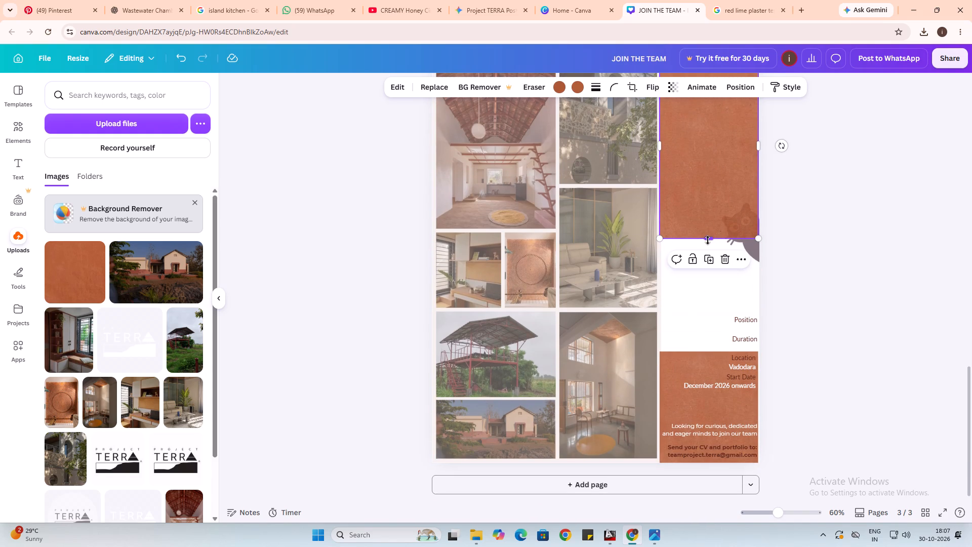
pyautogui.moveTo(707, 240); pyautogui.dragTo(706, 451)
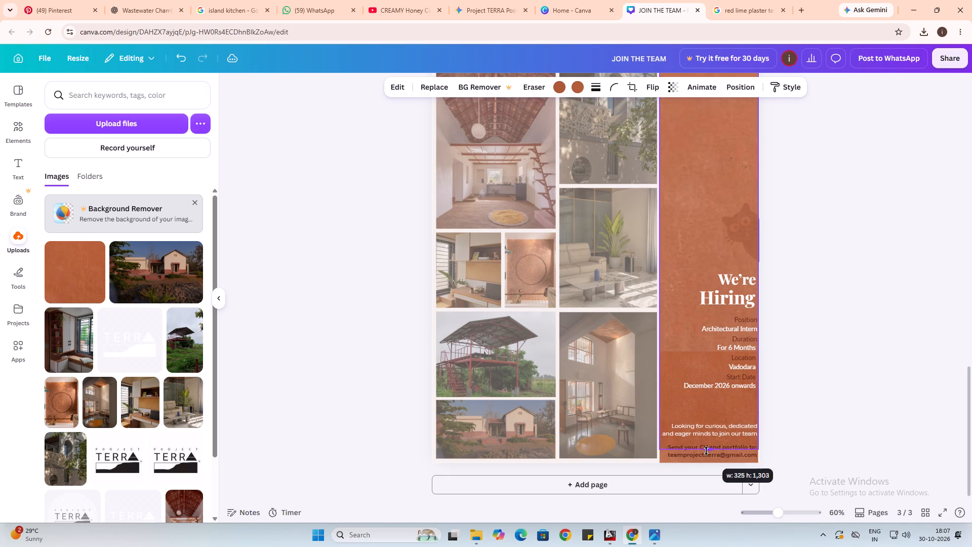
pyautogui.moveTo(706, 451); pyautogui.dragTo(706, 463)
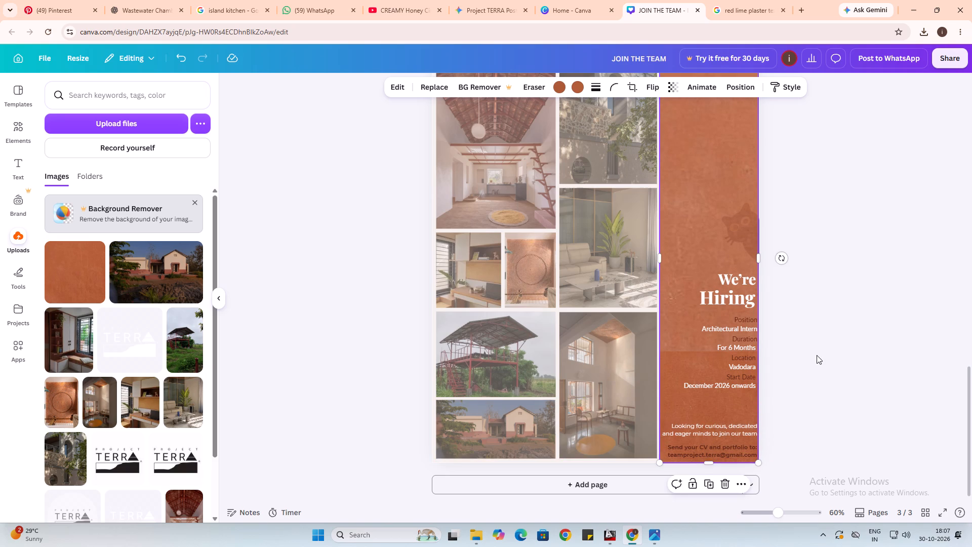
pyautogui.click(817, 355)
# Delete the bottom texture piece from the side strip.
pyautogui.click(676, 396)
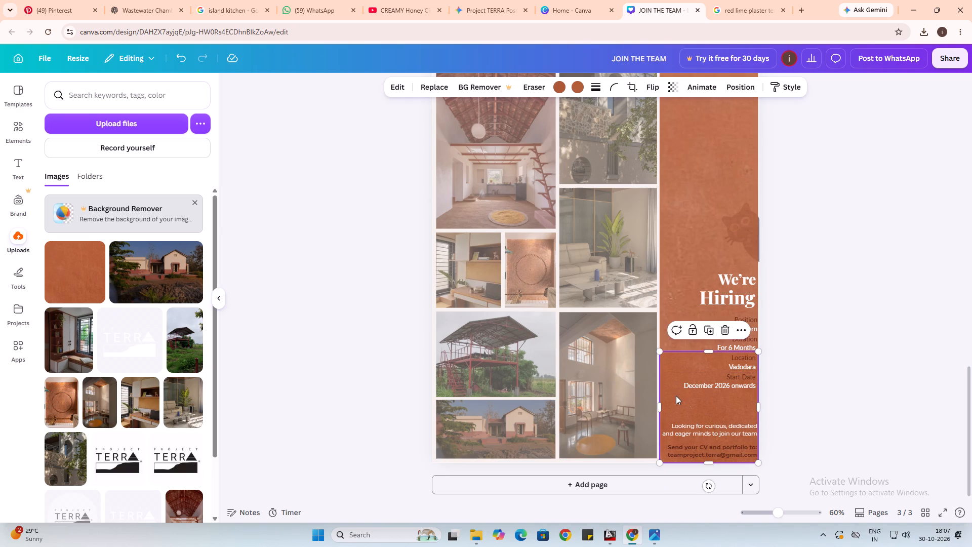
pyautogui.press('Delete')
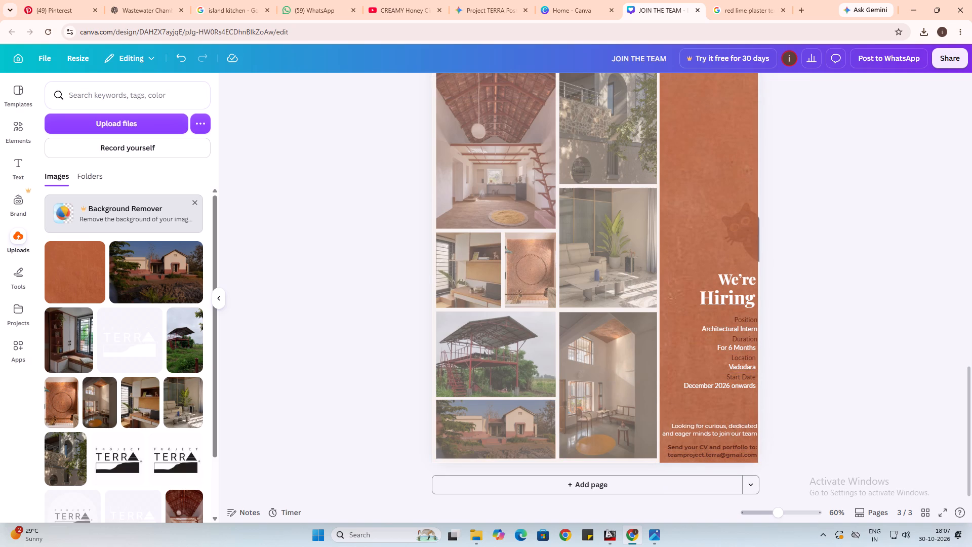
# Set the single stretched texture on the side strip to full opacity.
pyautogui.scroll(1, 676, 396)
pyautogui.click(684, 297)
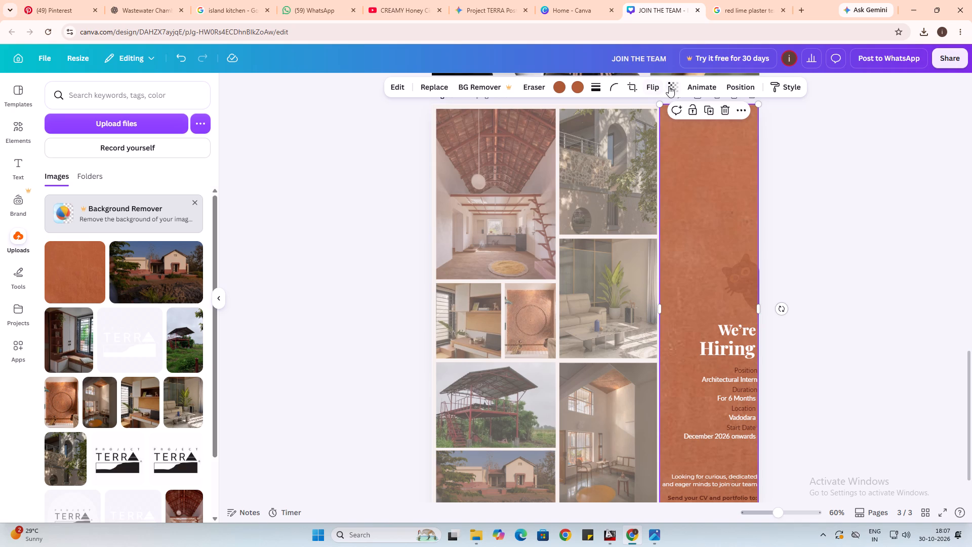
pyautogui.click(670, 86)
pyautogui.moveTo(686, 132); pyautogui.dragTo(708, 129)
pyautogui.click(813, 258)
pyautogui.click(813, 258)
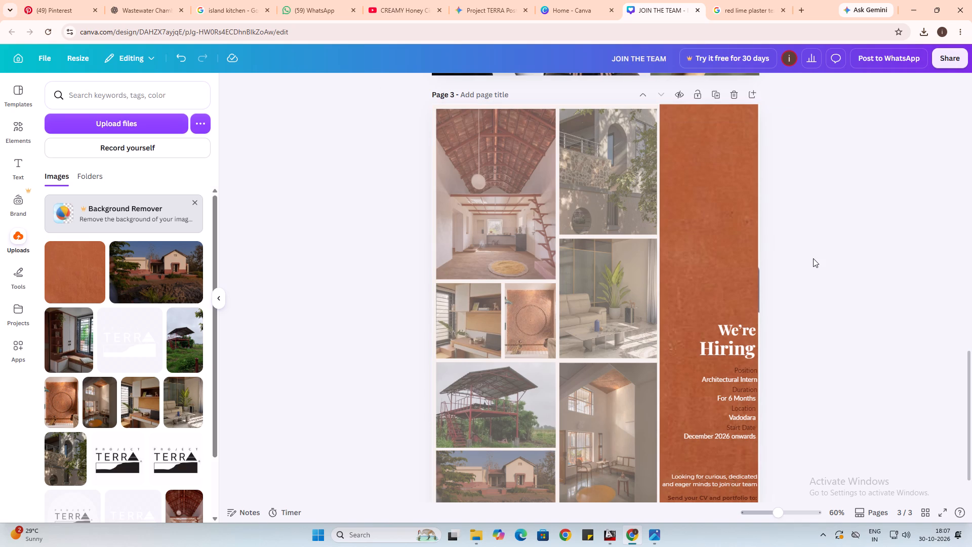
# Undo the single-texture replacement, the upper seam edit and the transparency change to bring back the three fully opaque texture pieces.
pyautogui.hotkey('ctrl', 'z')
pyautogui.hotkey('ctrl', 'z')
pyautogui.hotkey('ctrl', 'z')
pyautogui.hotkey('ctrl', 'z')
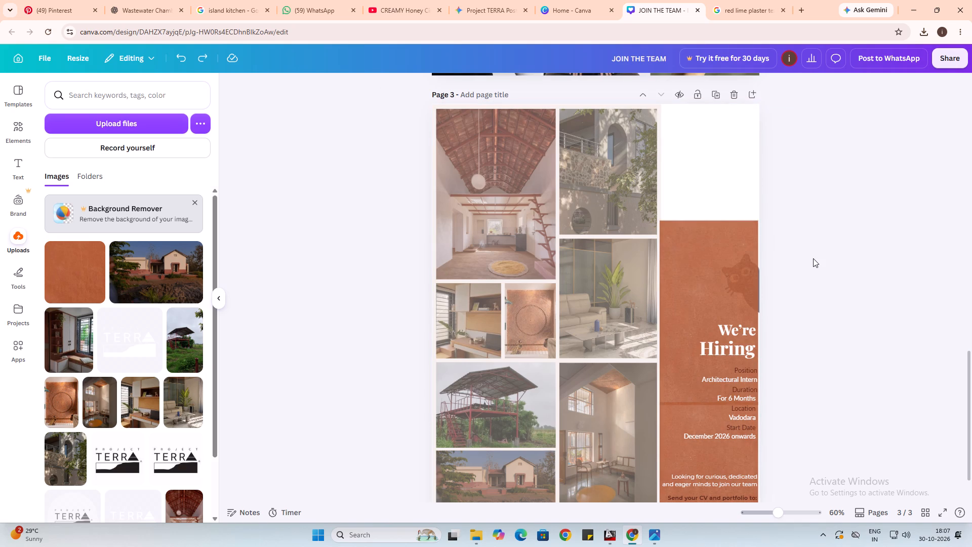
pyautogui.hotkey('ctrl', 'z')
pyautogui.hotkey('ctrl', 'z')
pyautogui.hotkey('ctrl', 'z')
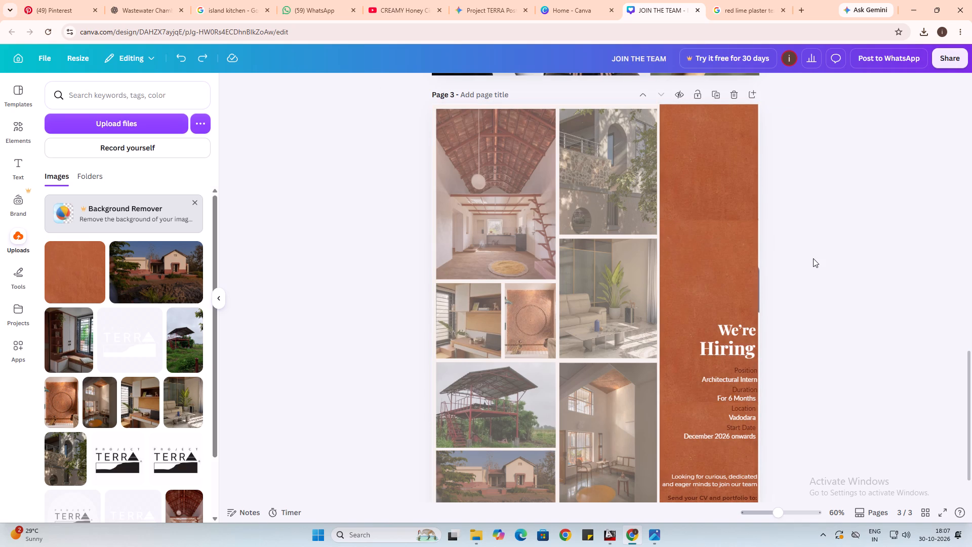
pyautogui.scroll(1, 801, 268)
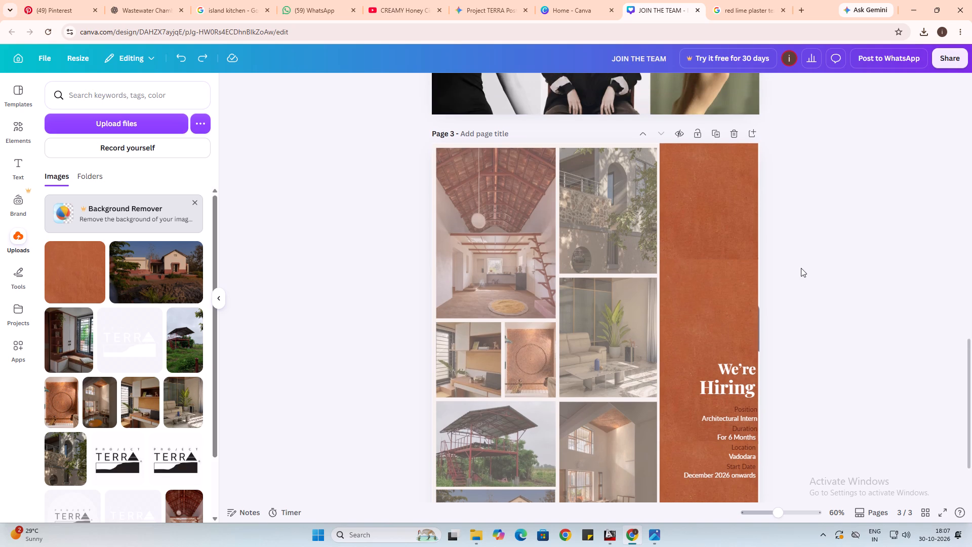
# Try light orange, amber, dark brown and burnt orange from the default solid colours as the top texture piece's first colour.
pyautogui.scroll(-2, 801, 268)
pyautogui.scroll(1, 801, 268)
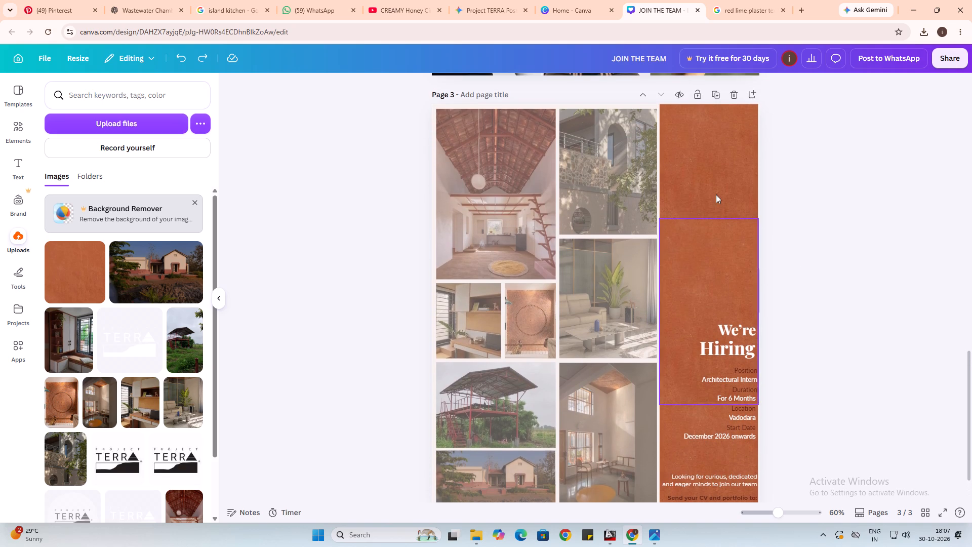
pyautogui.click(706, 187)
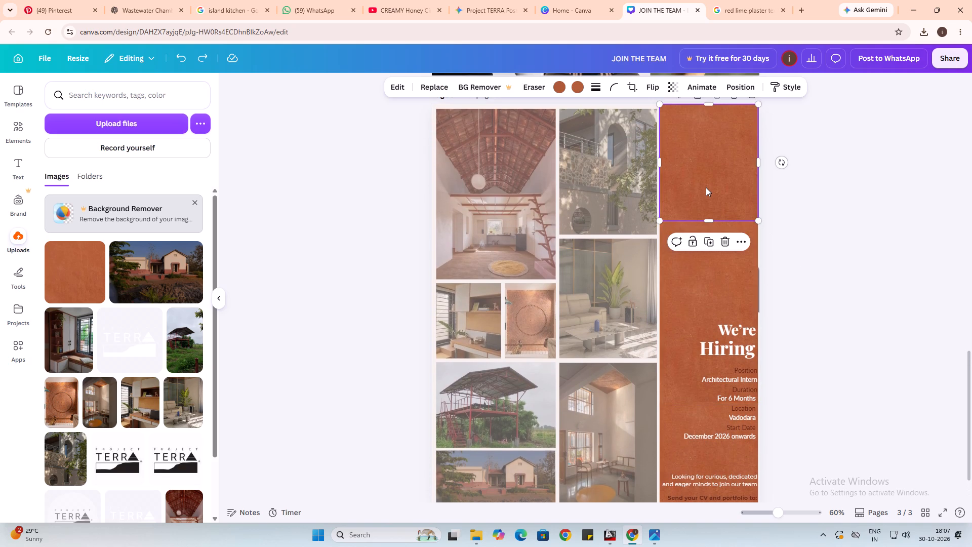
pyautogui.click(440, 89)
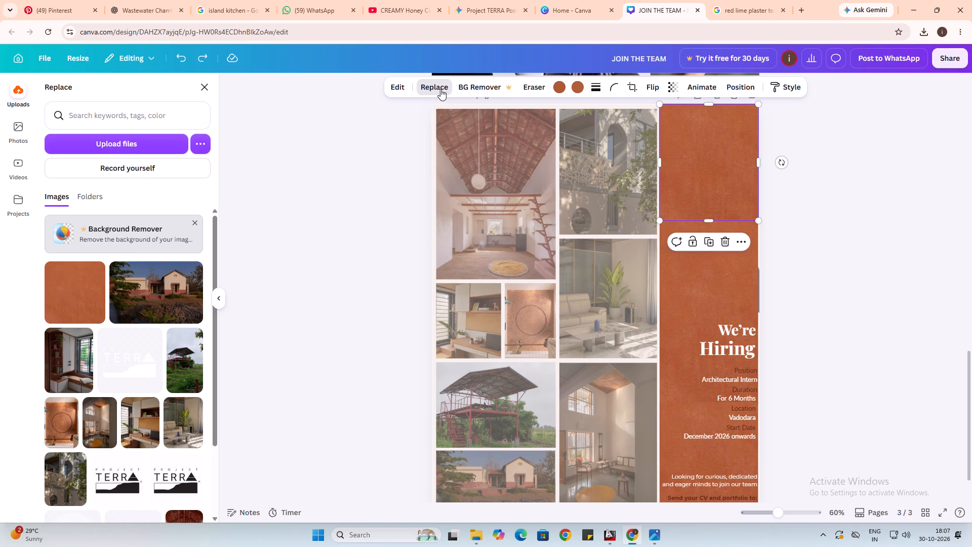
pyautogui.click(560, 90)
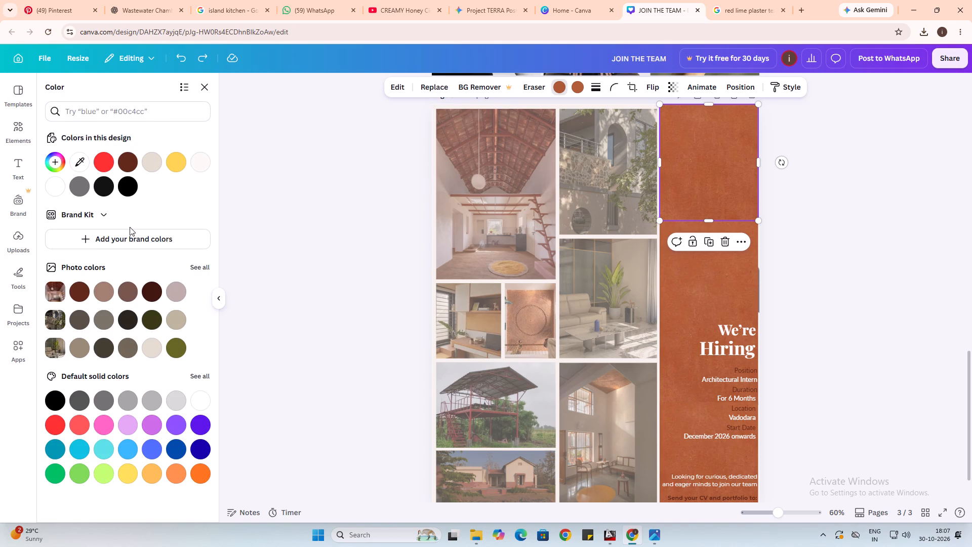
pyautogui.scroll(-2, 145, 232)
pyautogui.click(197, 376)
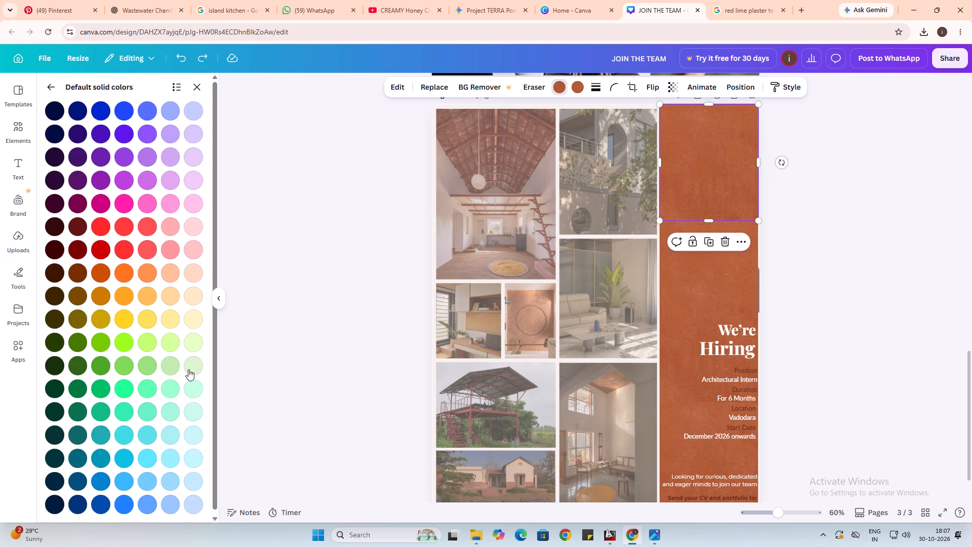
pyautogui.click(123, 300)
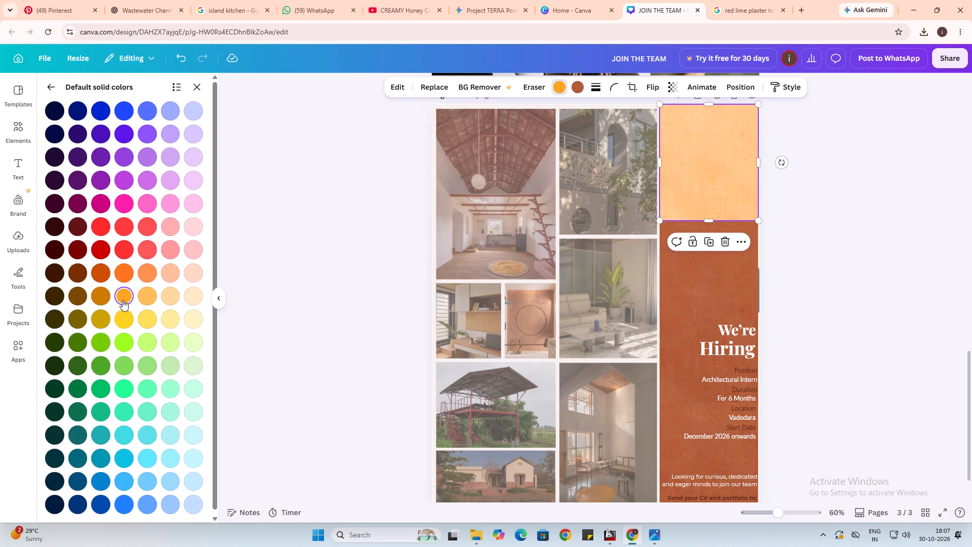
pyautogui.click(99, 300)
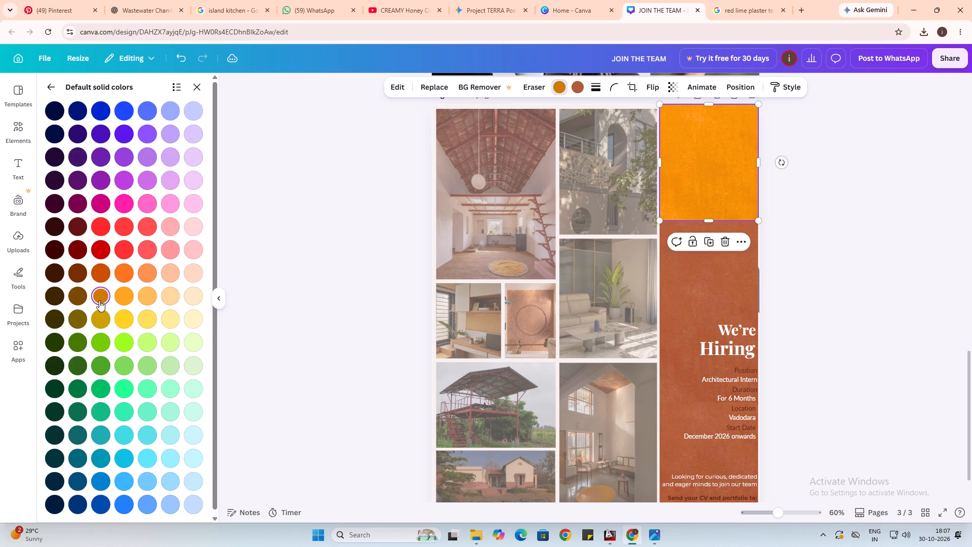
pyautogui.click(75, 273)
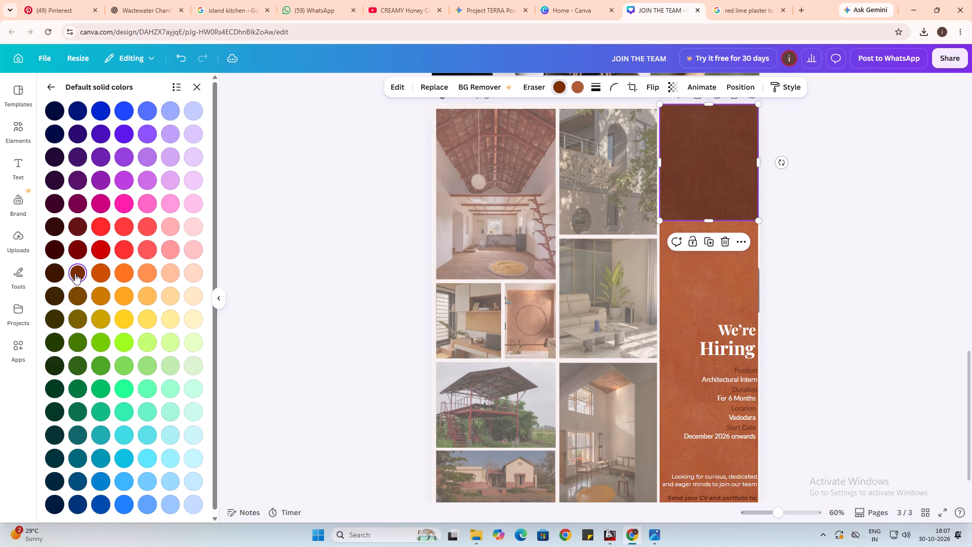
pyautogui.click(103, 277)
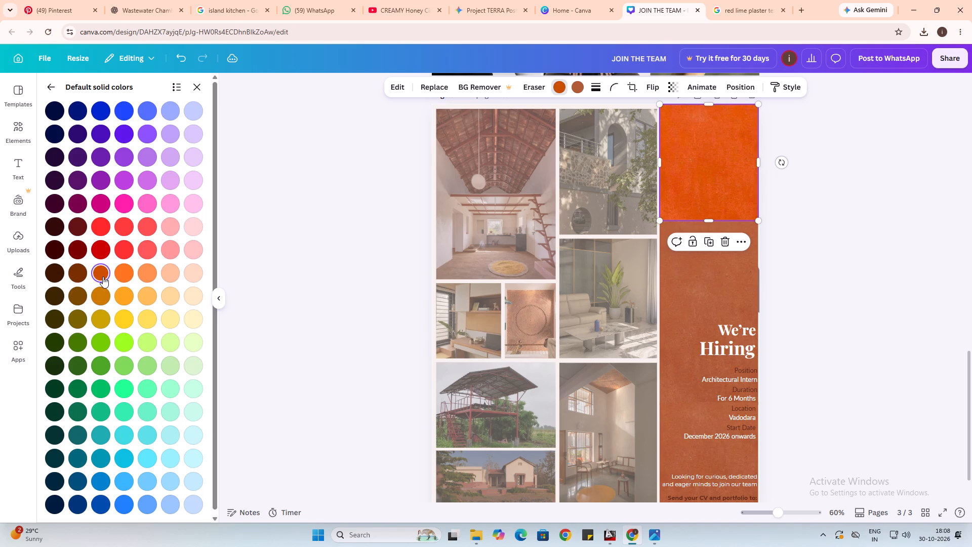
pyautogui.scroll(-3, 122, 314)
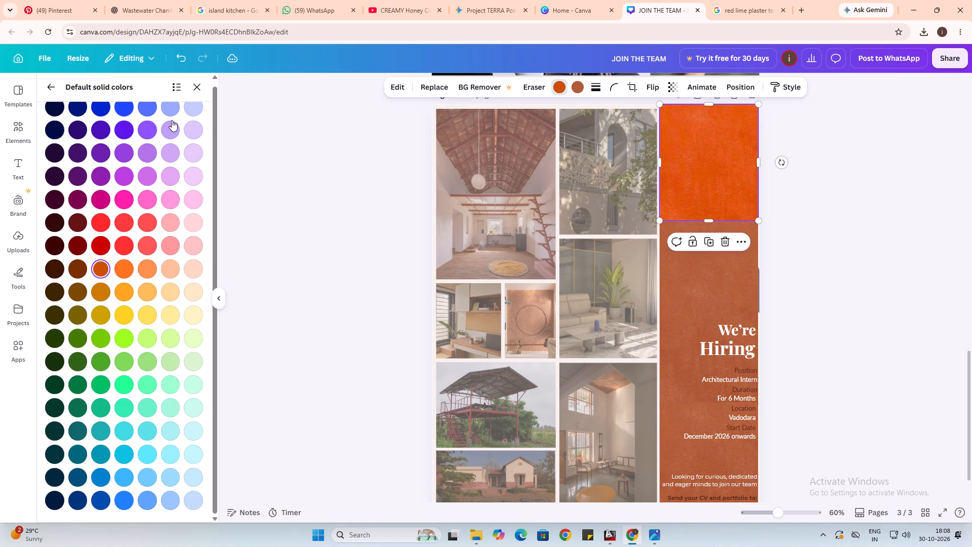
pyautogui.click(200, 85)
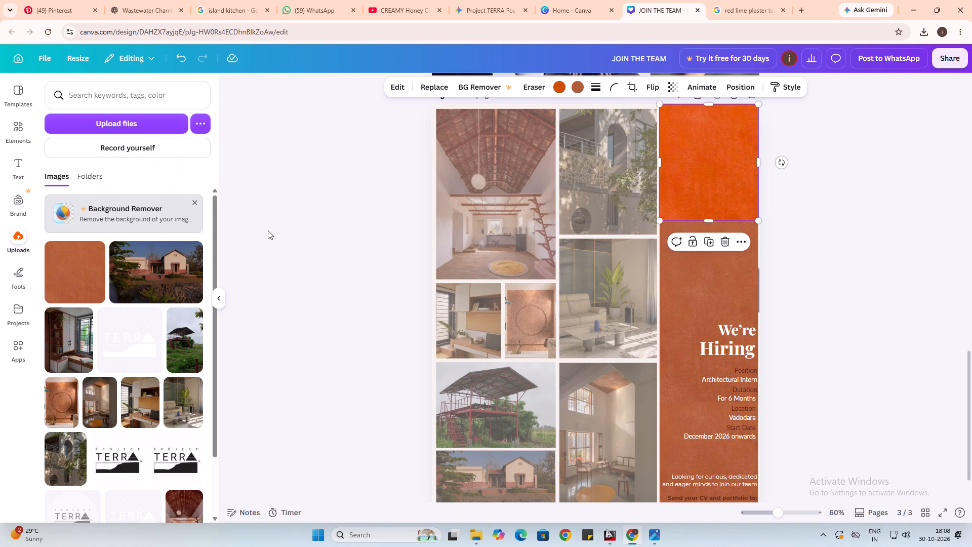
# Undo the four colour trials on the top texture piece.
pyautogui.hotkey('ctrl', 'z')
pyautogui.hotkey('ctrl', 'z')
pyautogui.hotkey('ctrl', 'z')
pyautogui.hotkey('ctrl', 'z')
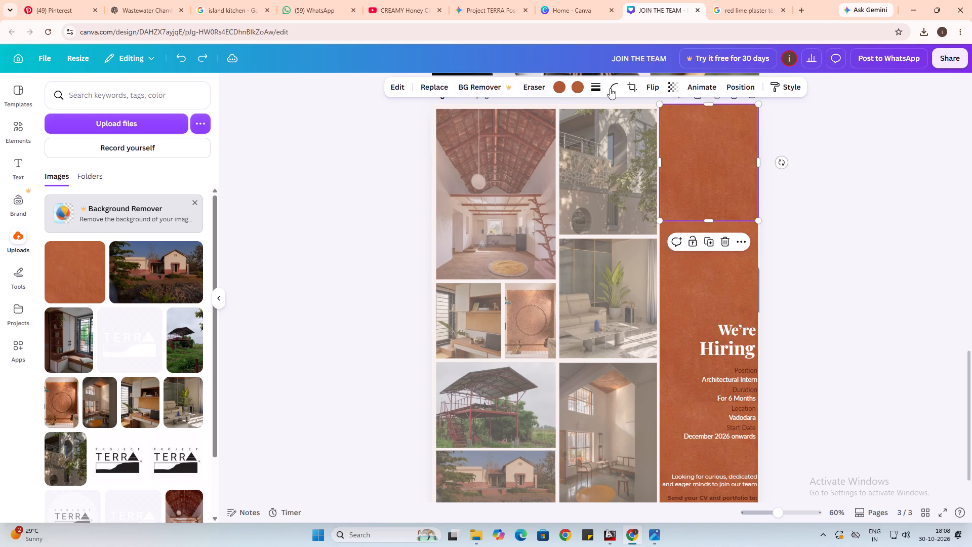
# Set the second colour of the top texture piece on page 3's side strip to a lighter terracotta, #BF724E.
pyautogui.click(577, 86)
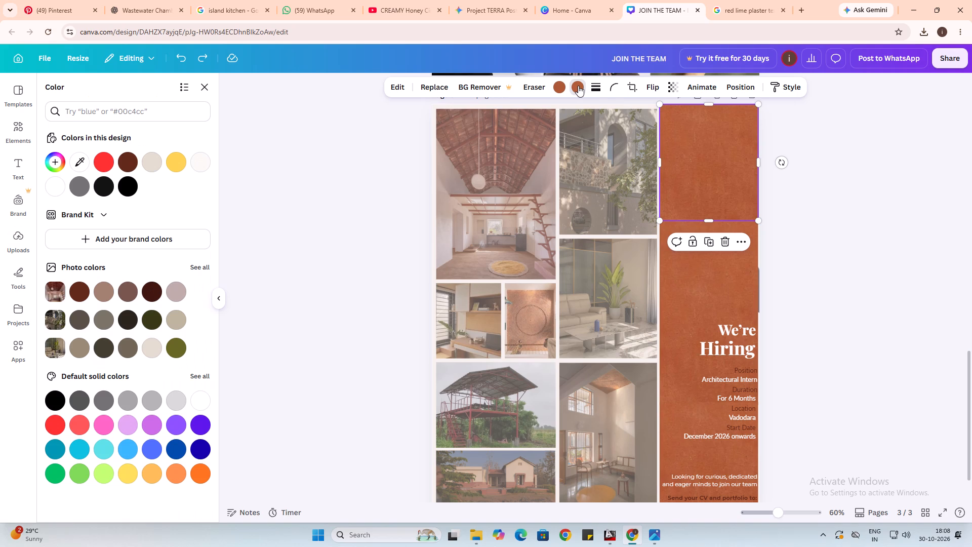
pyautogui.click(578, 86)
pyautogui.click(578, 86)
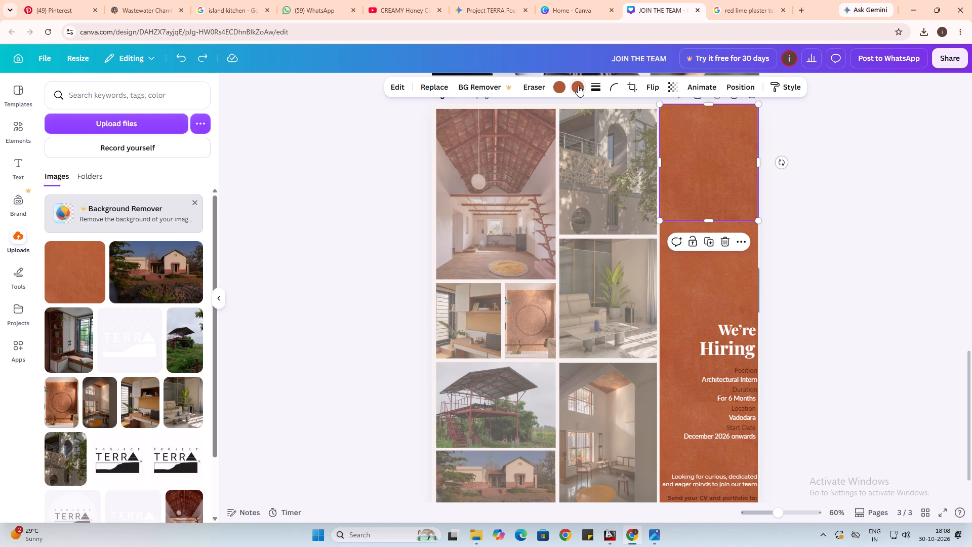
pyautogui.click(578, 86)
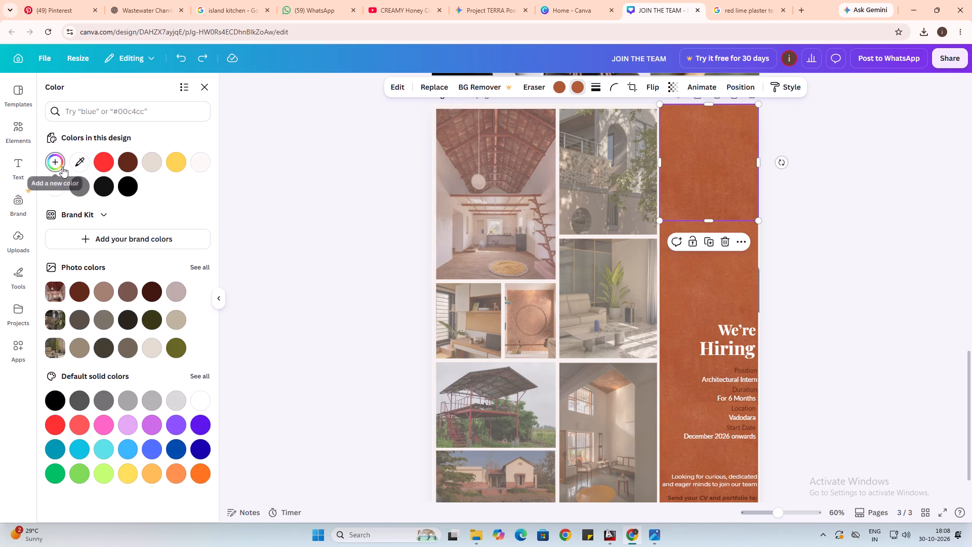
pyautogui.click(62, 167)
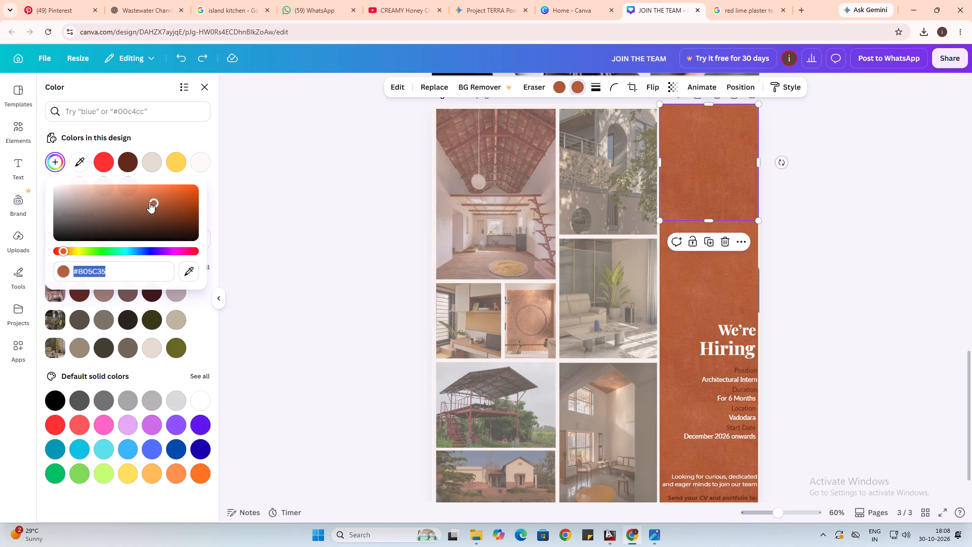
pyautogui.moveTo(149, 202); pyautogui.dragTo(142, 199)
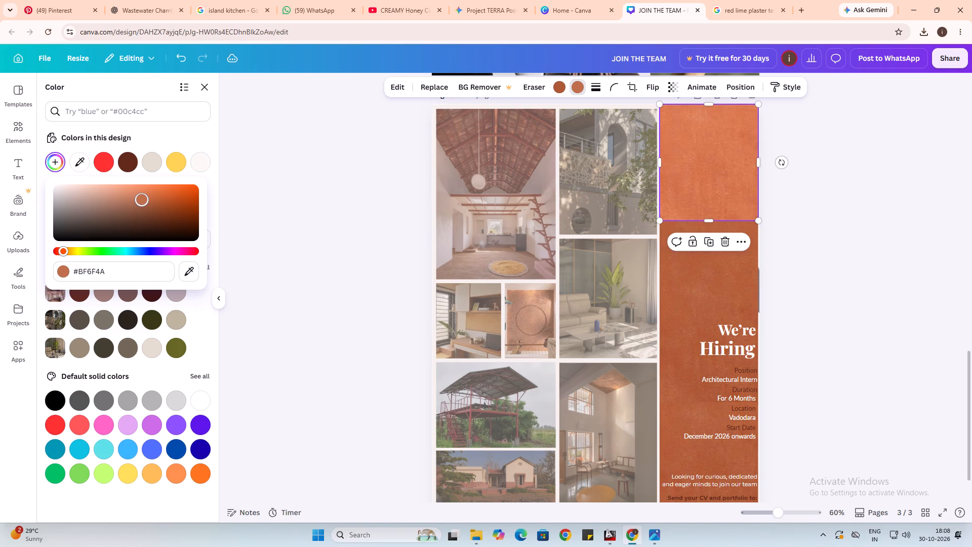
pyautogui.moveTo(142, 199); pyautogui.dragTo(140, 198)
pyautogui.moveTo(140, 198); pyautogui.dragTo(140, 199)
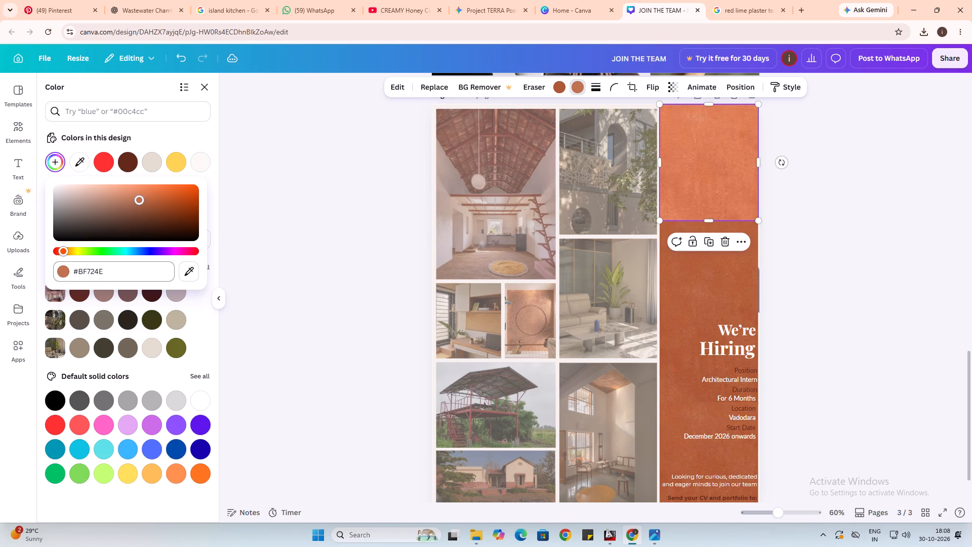
pyautogui.click(242, 211)
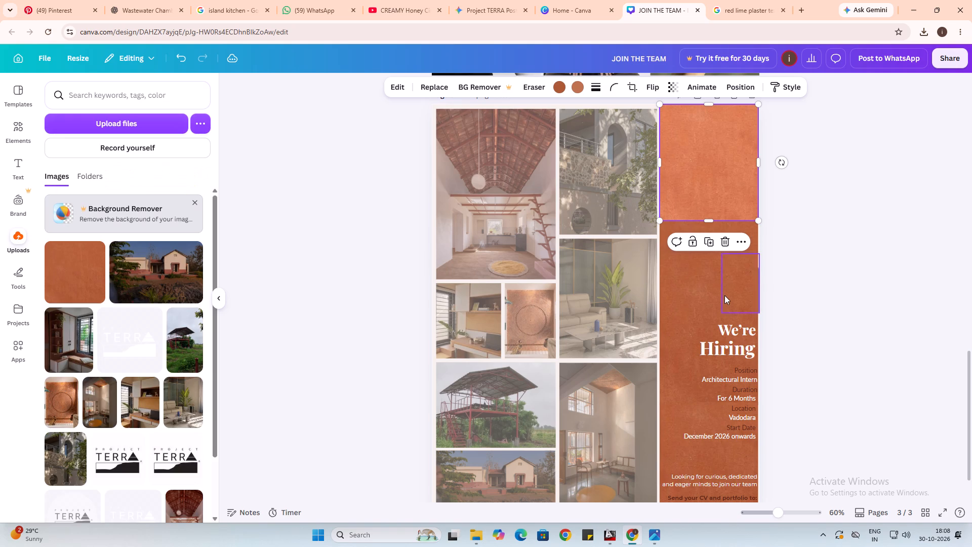
# Apply the same lighter terracotta from the design colours as the second colour of the middle and bottom texture pieces.
pyautogui.click(723, 287)
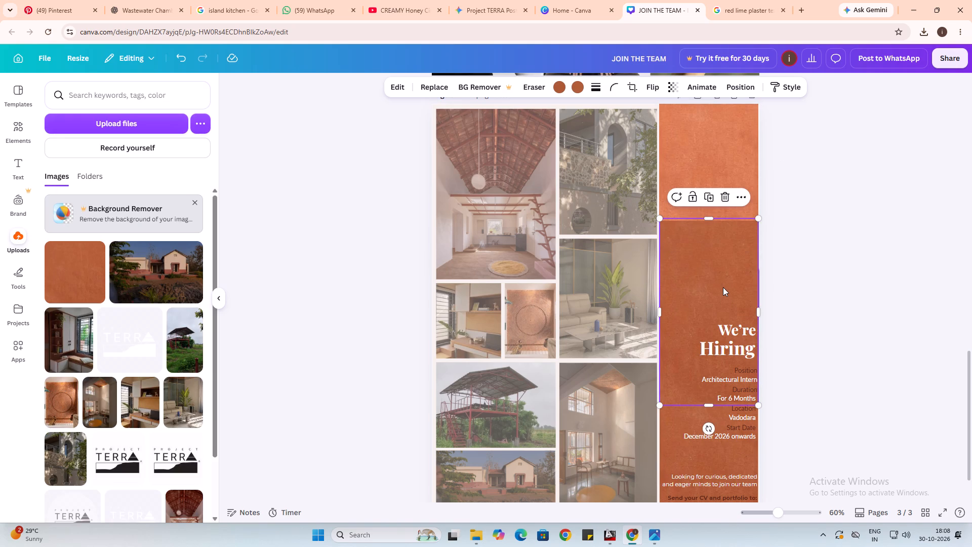
pyautogui.click(577, 88)
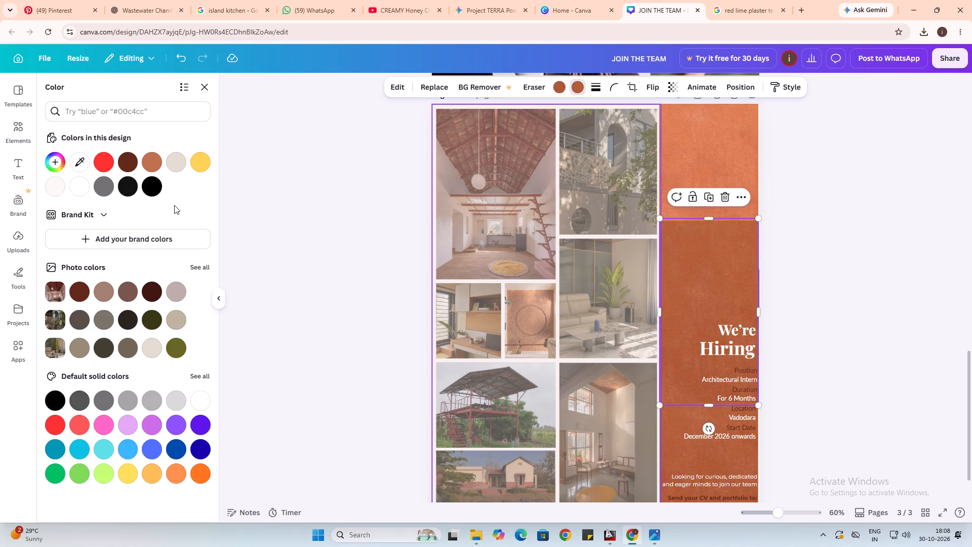
pyautogui.click(151, 165)
pyautogui.click(280, 241)
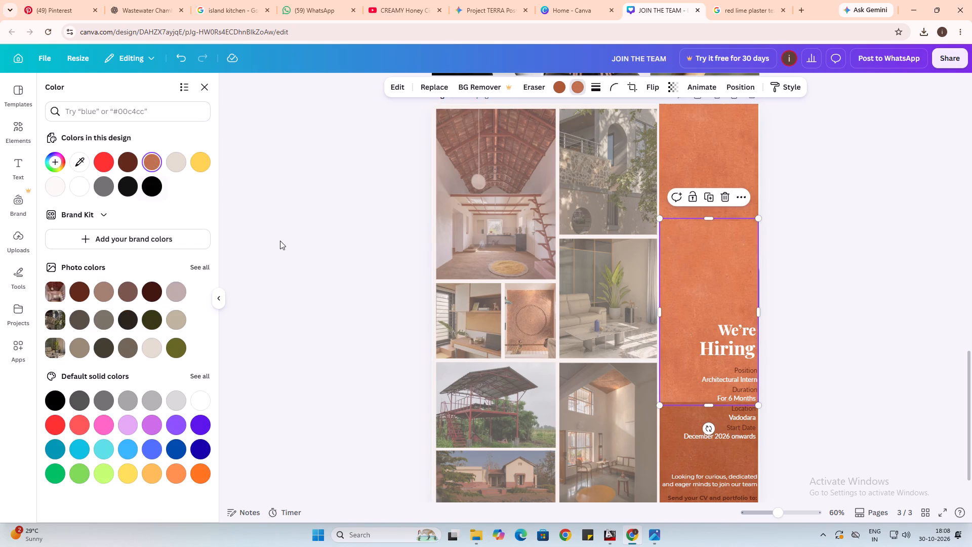
pyautogui.click(675, 454)
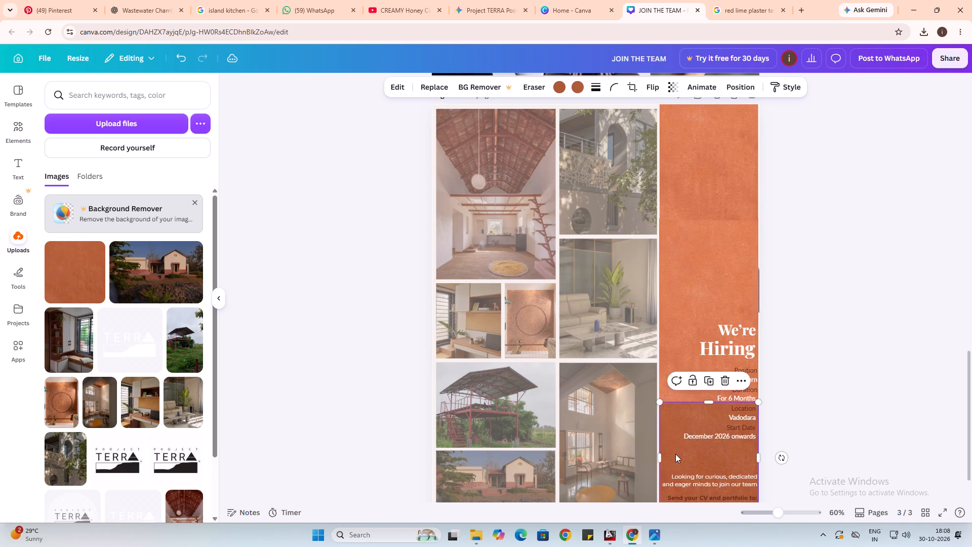
pyautogui.click(576, 90)
pyautogui.click(148, 165)
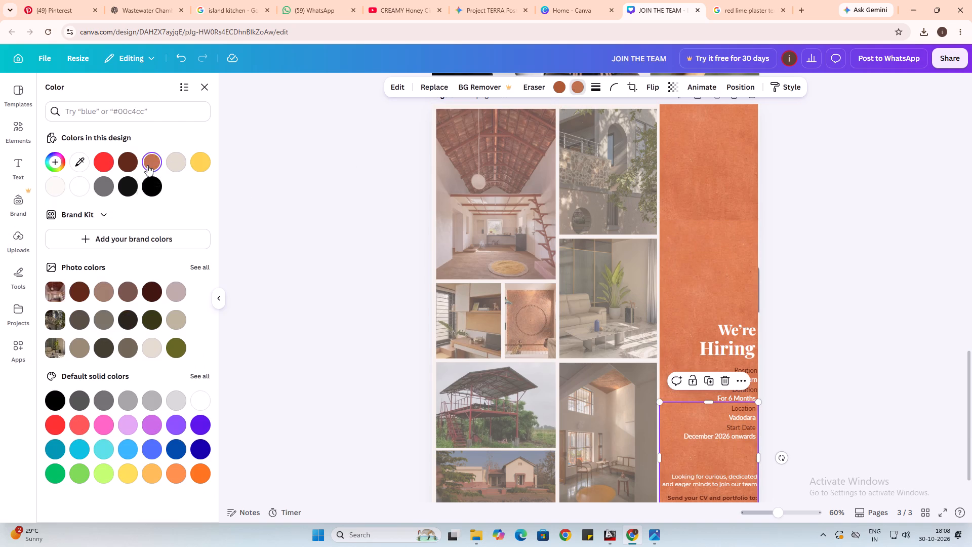
pyautogui.click(275, 270)
pyautogui.click(301, 283)
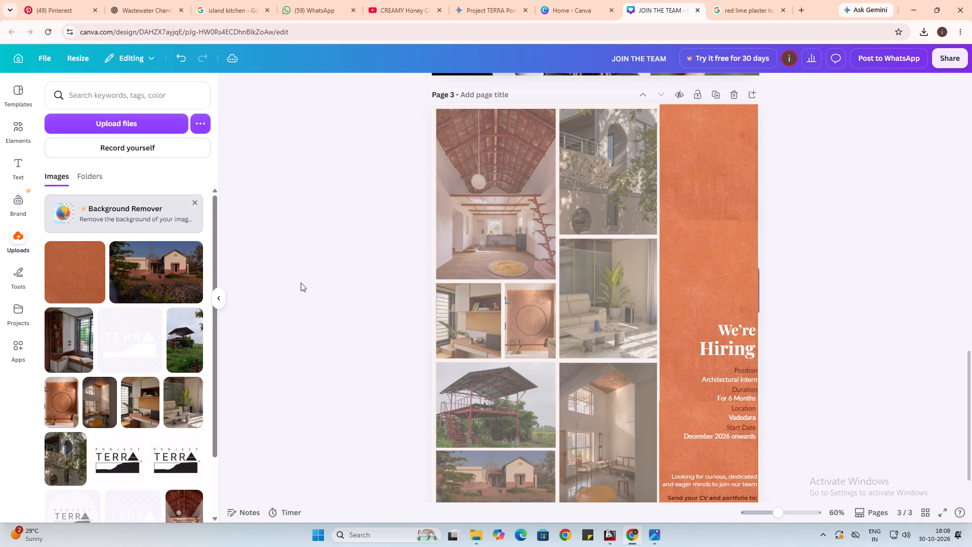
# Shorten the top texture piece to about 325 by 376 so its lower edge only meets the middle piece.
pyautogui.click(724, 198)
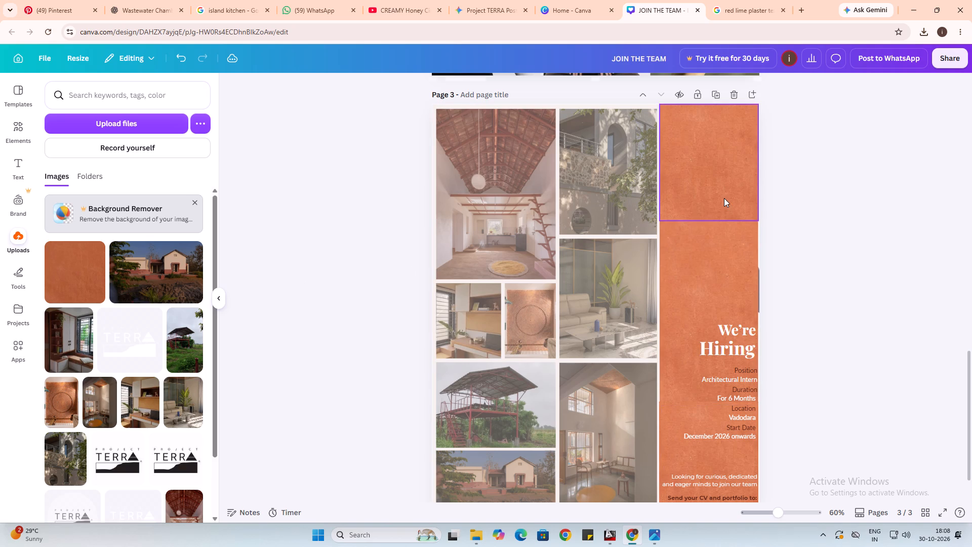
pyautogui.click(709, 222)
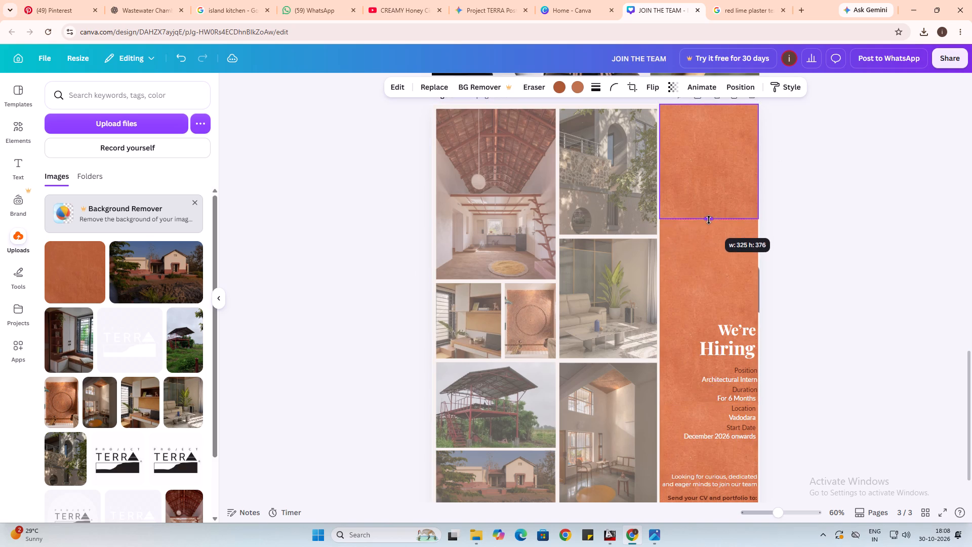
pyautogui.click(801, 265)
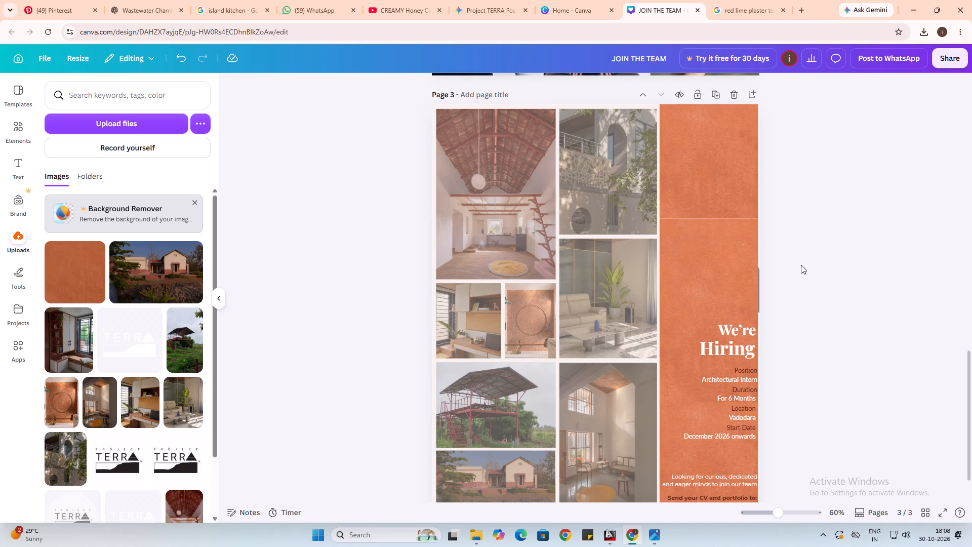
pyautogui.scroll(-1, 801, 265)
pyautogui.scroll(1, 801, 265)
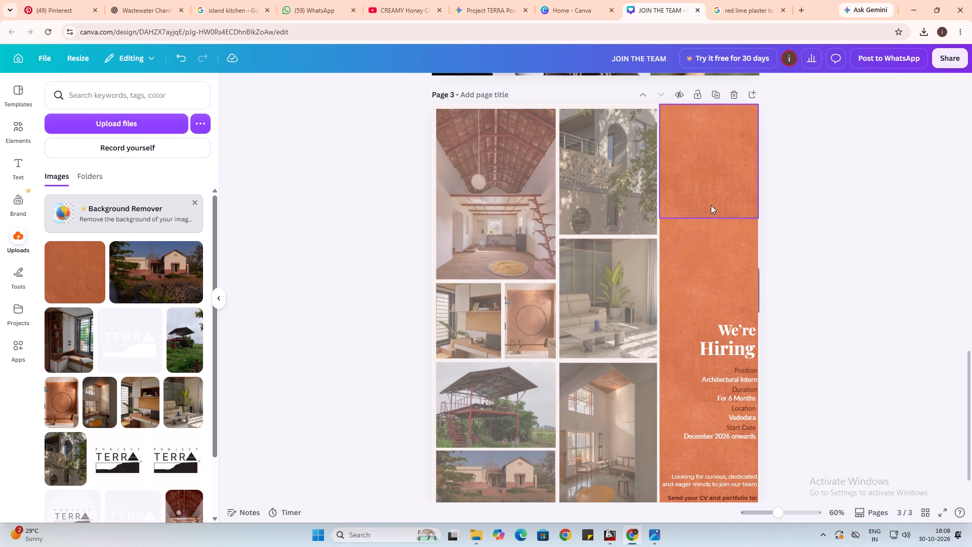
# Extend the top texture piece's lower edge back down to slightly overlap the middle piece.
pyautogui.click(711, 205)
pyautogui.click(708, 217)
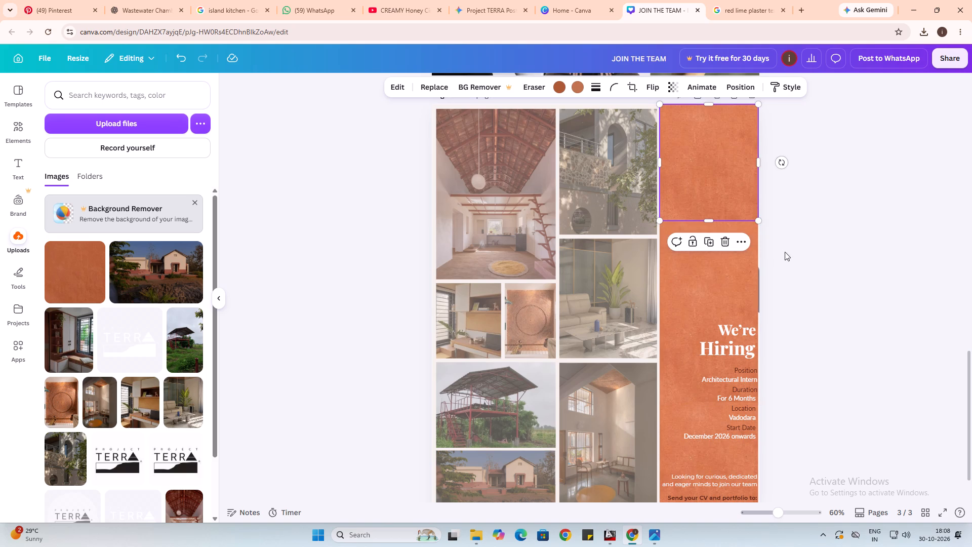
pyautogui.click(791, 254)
# Recolour the translucent overlay on the photo collage, trying the design's terracotta before choosing the muted brown from the first photo's colours.
pyautogui.scroll(-1, 609, 304)
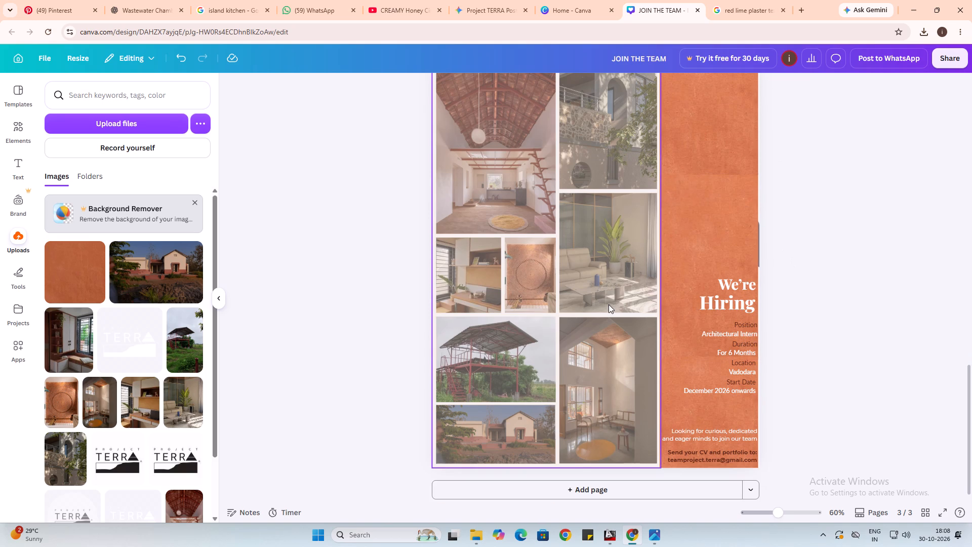
pyautogui.scroll(1, 601, 315)
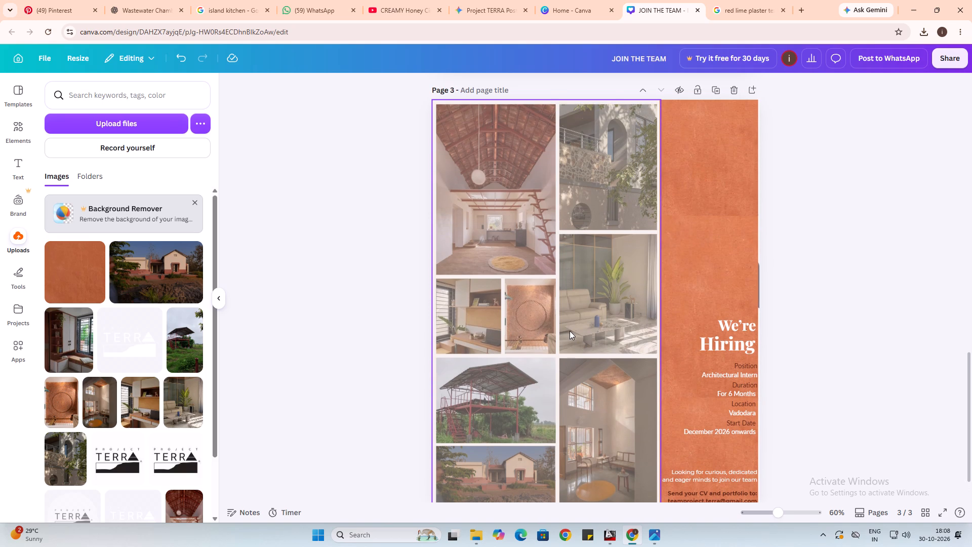
pyautogui.click(570, 331)
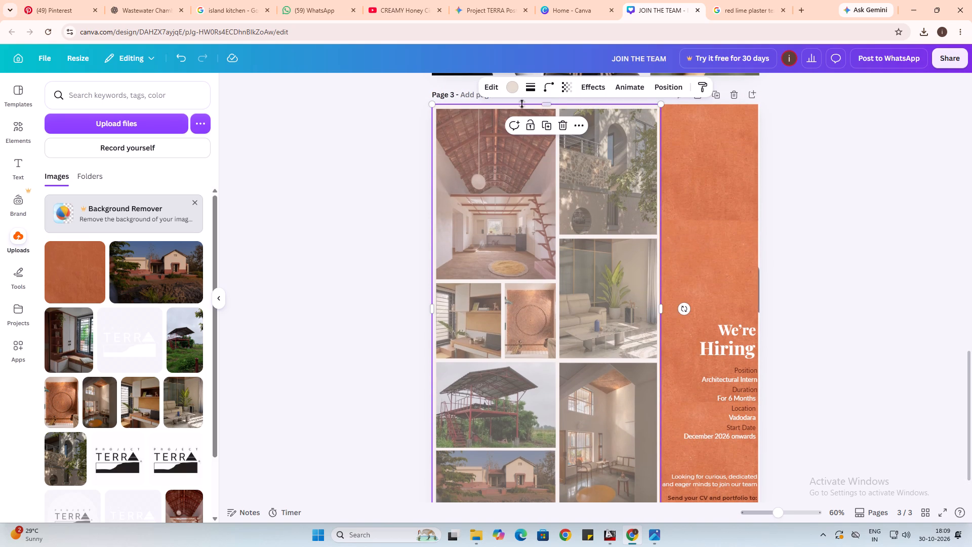
pyautogui.click(511, 93)
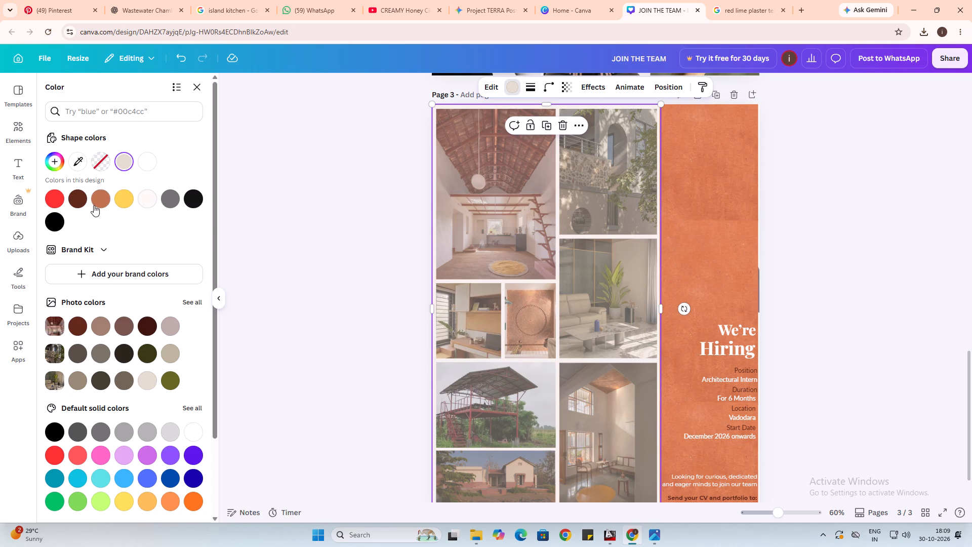
pyautogui.click(102, 203)
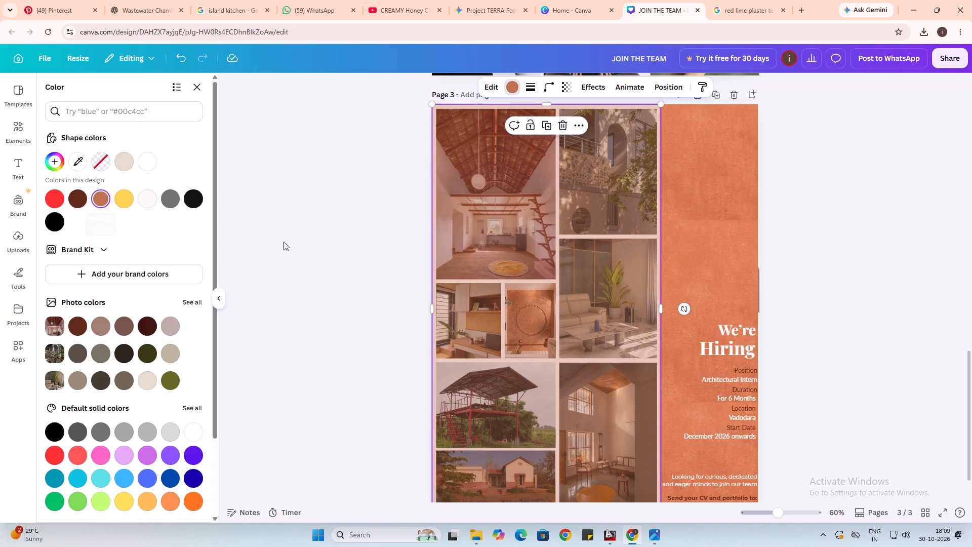
pyautogui.click(100, 332)
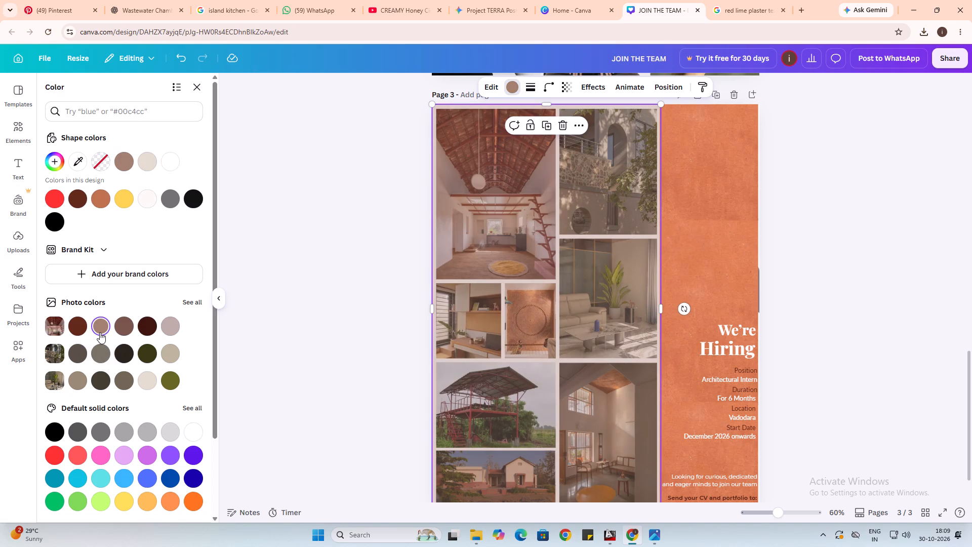
pyautogui.click(302, 284)
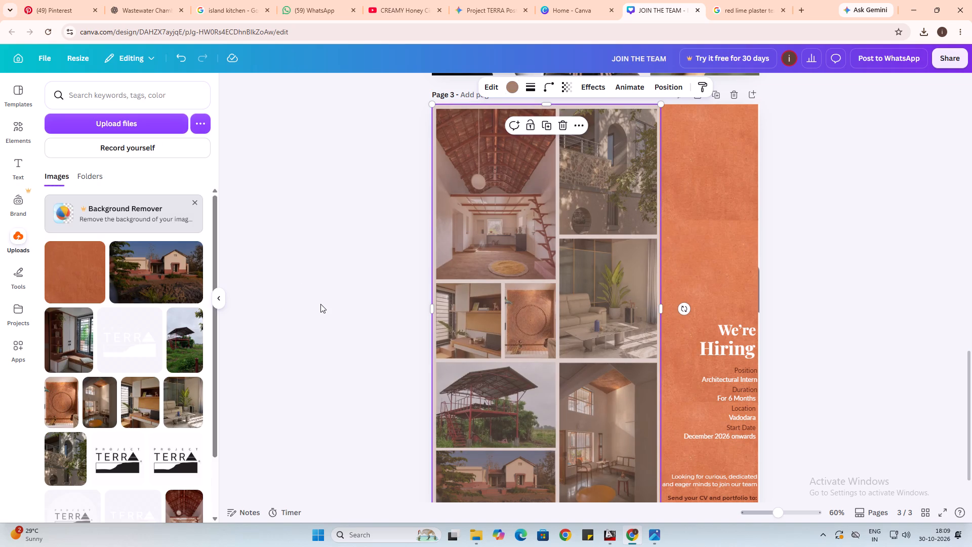
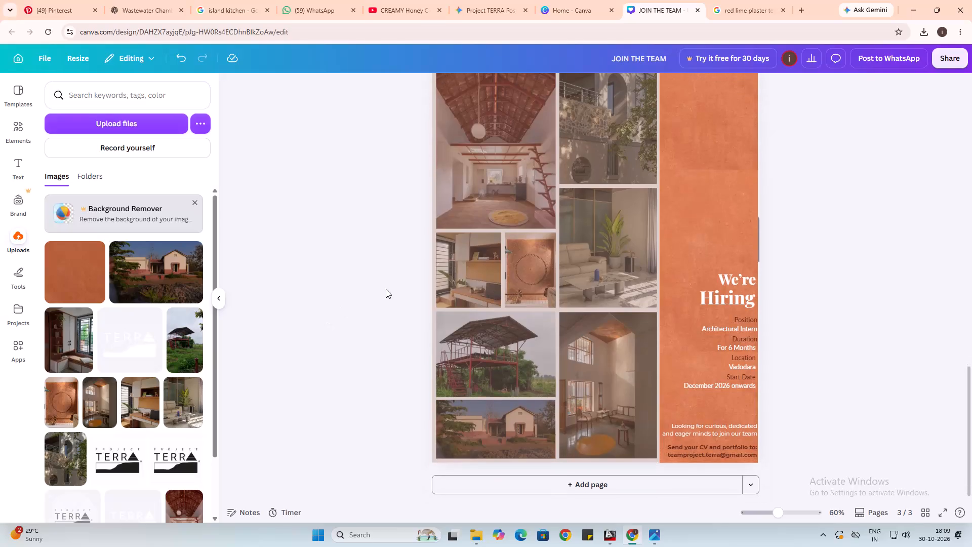
# Recolour the translucent collage overlay on page 3 with the terracotta sampled from the plaster side strip.
pyautogui.click(518, 255)
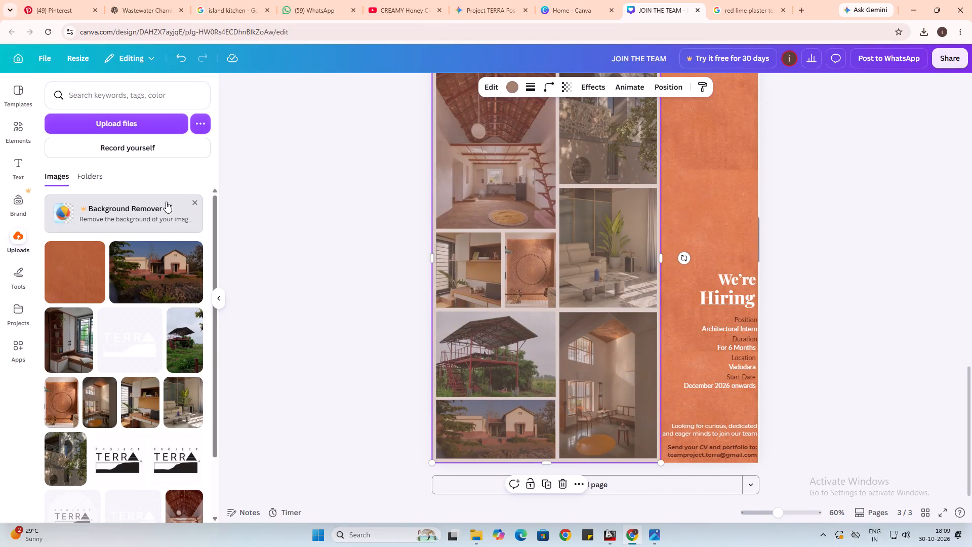
pyautogui.click(512, 90)
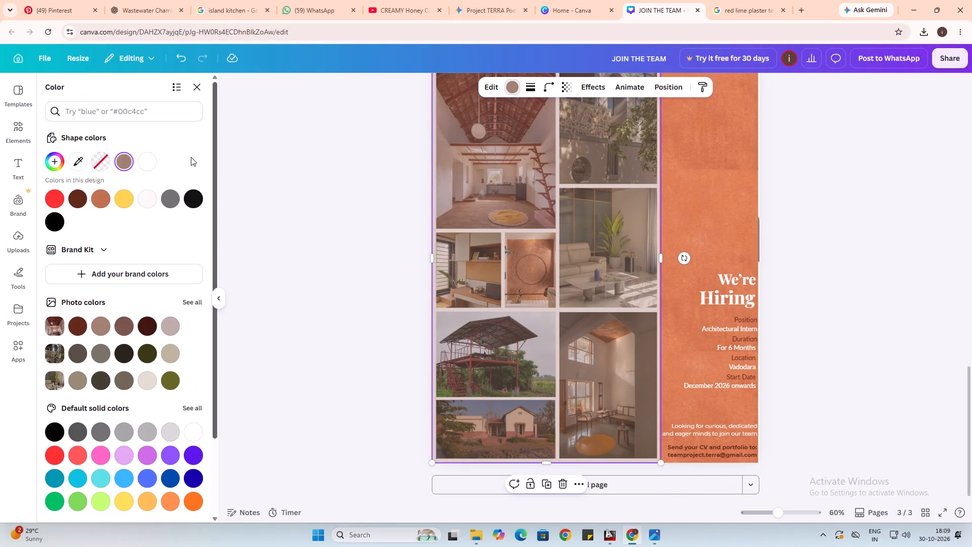
pyautogui.click(78, 163)
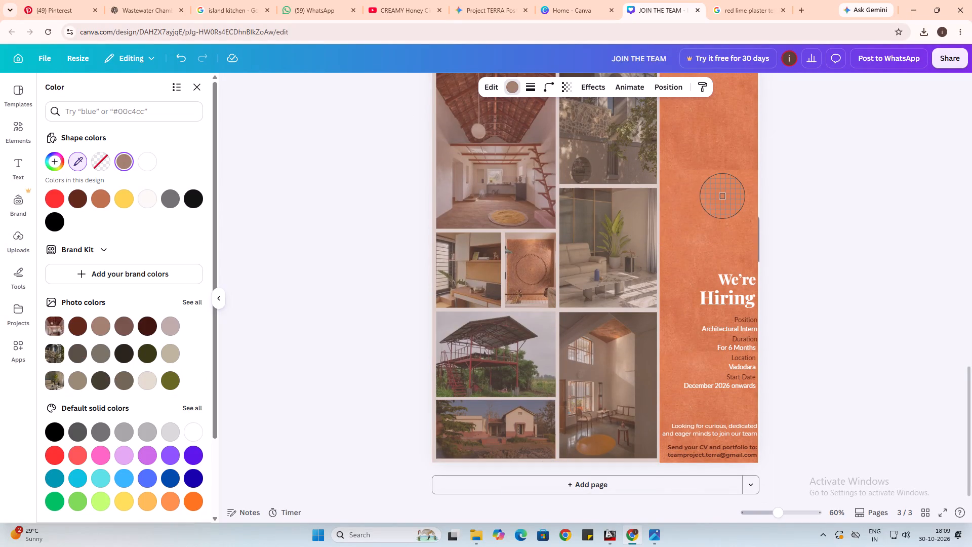
pyautogui.click(718, 196)
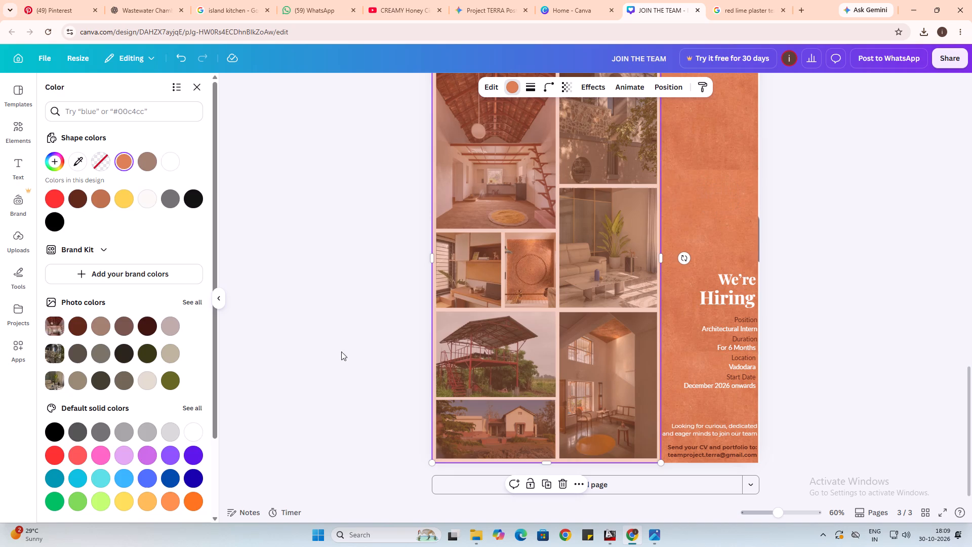
pyautogui.click(332, 342)
pyautogui.click(336, 353)
pyautogui.scroll(1, 344, 363)
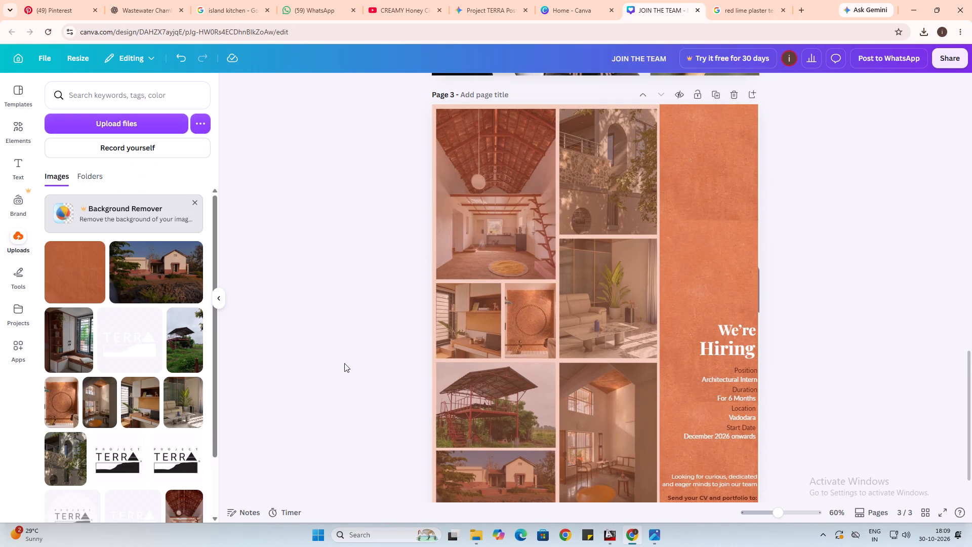
pyautogui.scroll(-1, 344, 363)
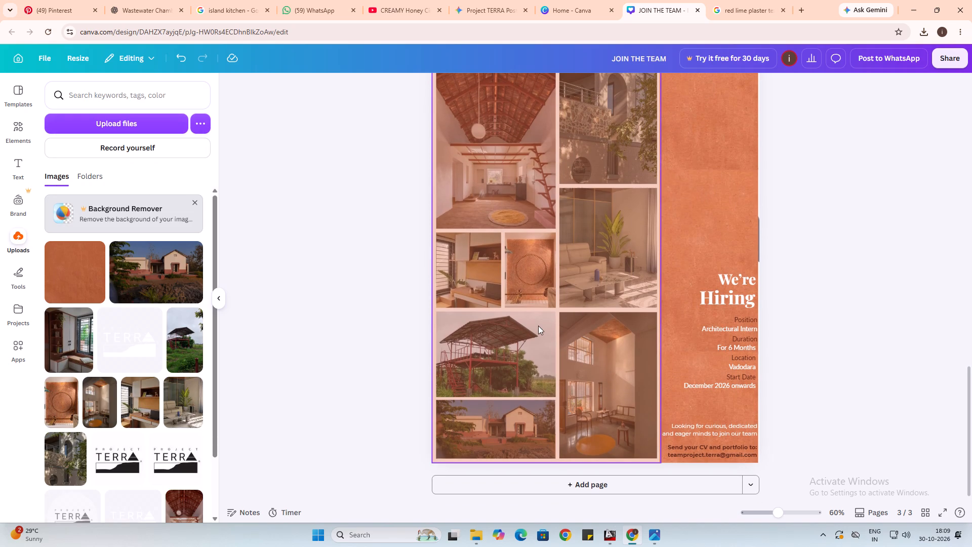
# Mute the collage overlay's terracotta to a greyer, slightly darker custom shade close to #BD917E.
pyautogui.click(538, 326)
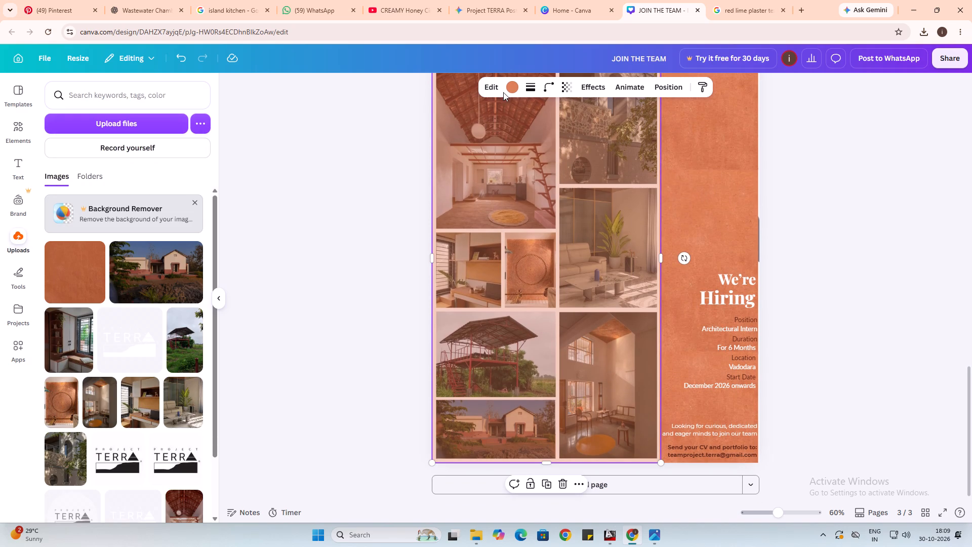
pyautogui.click(511, 89)
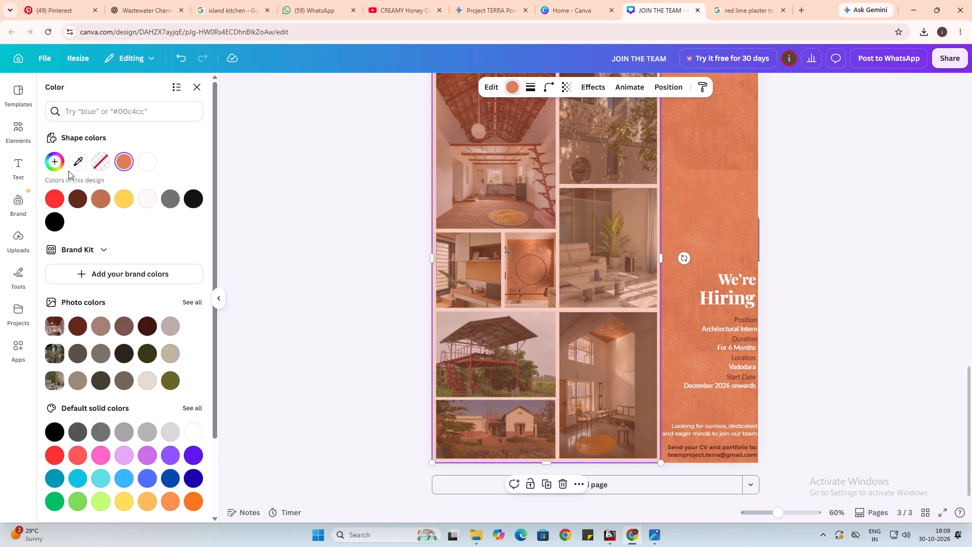
pyautogui.click(60, 167)
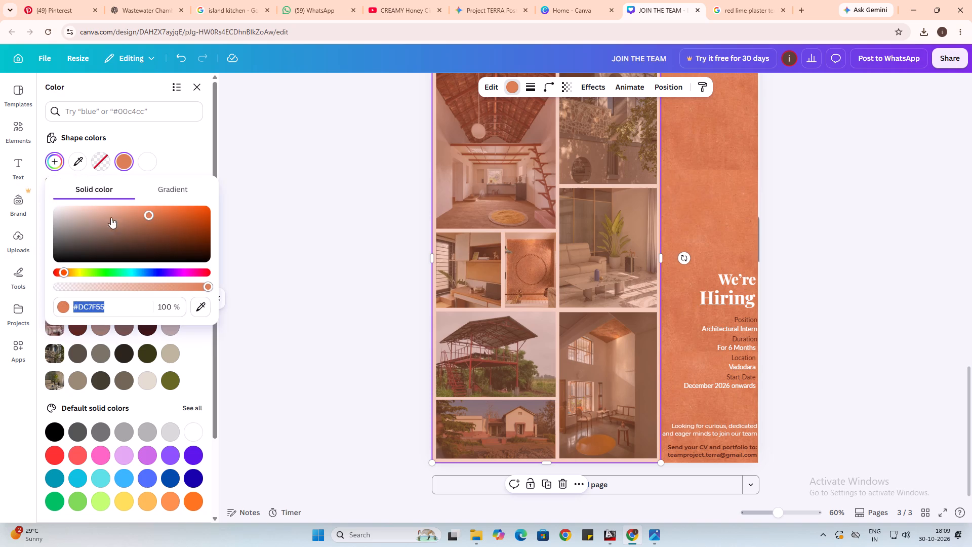
pyautogui.click(117, 215)
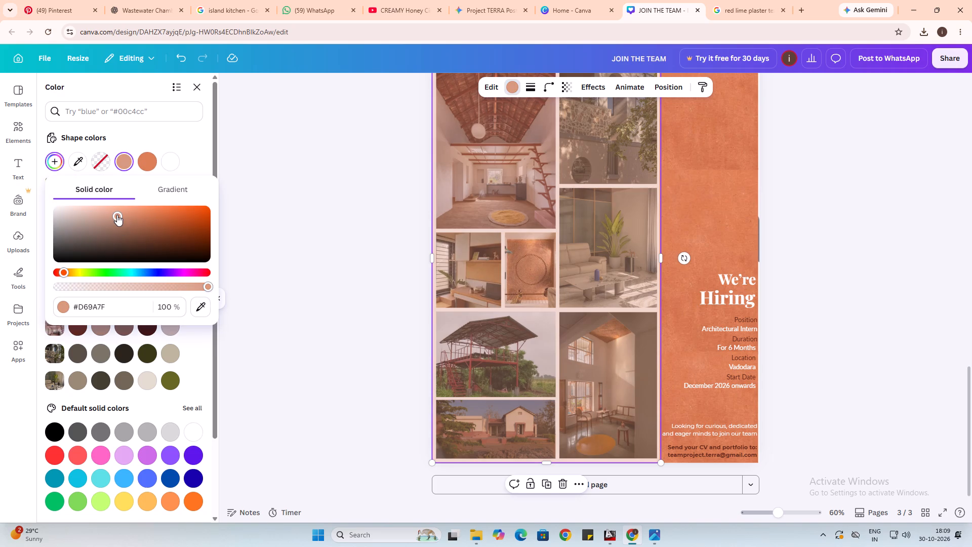
pyautogui.moveTo(117, 215); pyautogui.dragTo(105, 220)
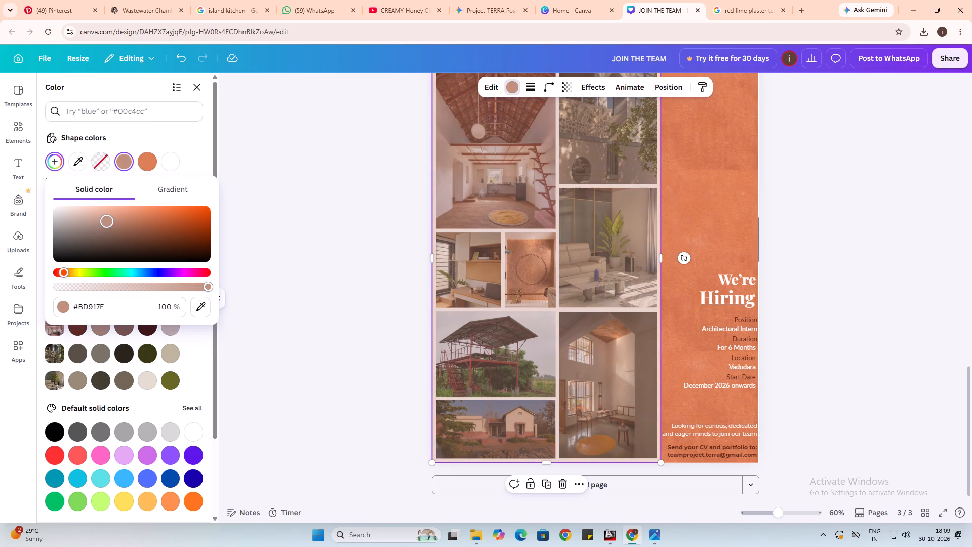
pyautogui.moveTo(105, 220); pyautogui.dragTo(105, 222)
pyautogui.click(276, 248)
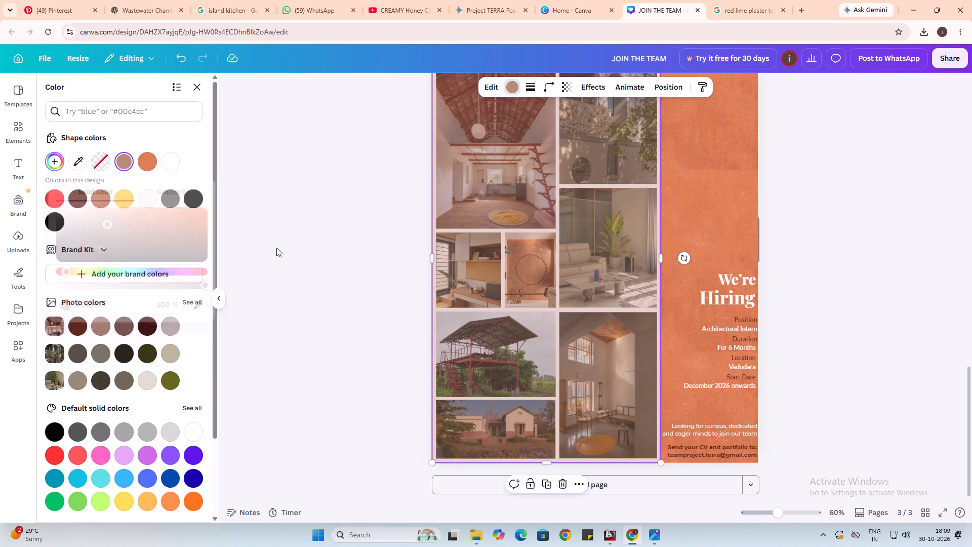
pyautogui.click(287, 282)
# Widen the top texture piece of the side strip slightly so it reaches the page's right edge.
pyautogui.scroll(1, 297, 305)
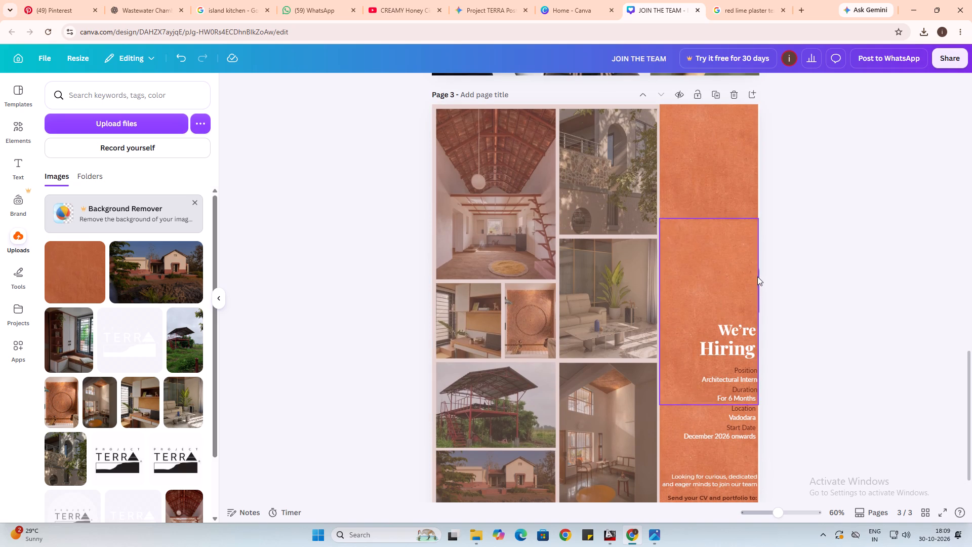
pyautogui.click(751, 188)
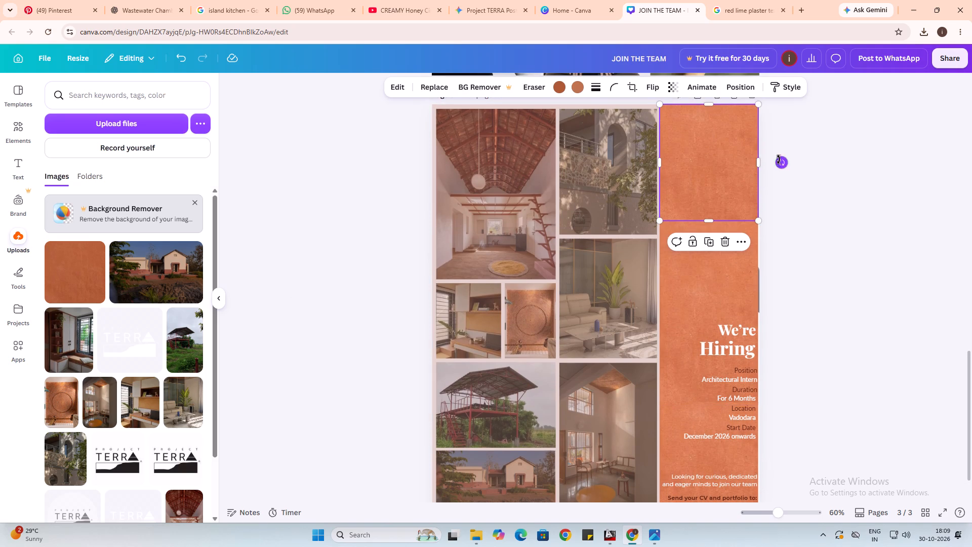
pyautogui.keyDown('ctrl'); pyautogui.scroll(3, 769, 171); pyautogui.keyUp('ctrl')
pyautogui.keyDown('ctrl'); pyautogui.scroll(2, 917, 187); pyautogui.keyUp('ctrl')
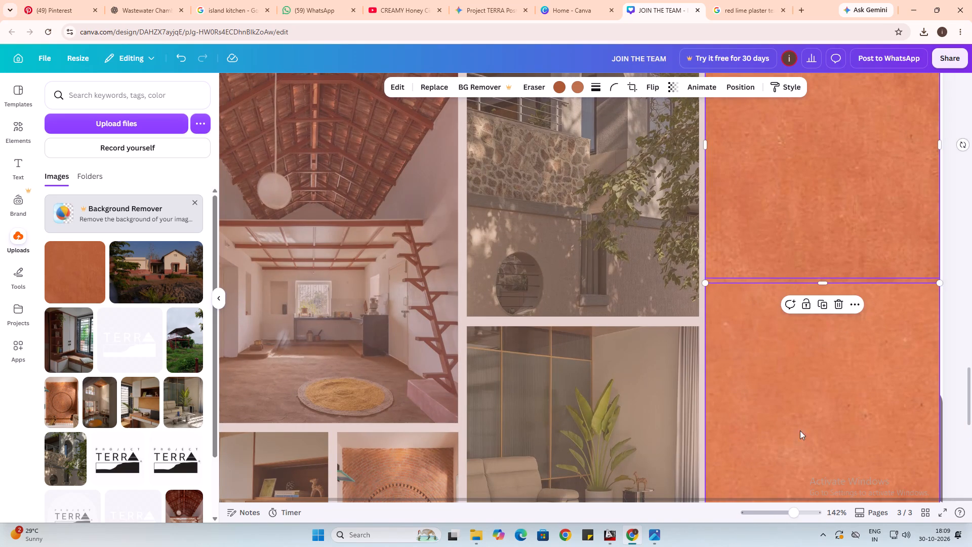
pyautogui.moveTo(798, 514); pyautogui.dragTo(790, 516)
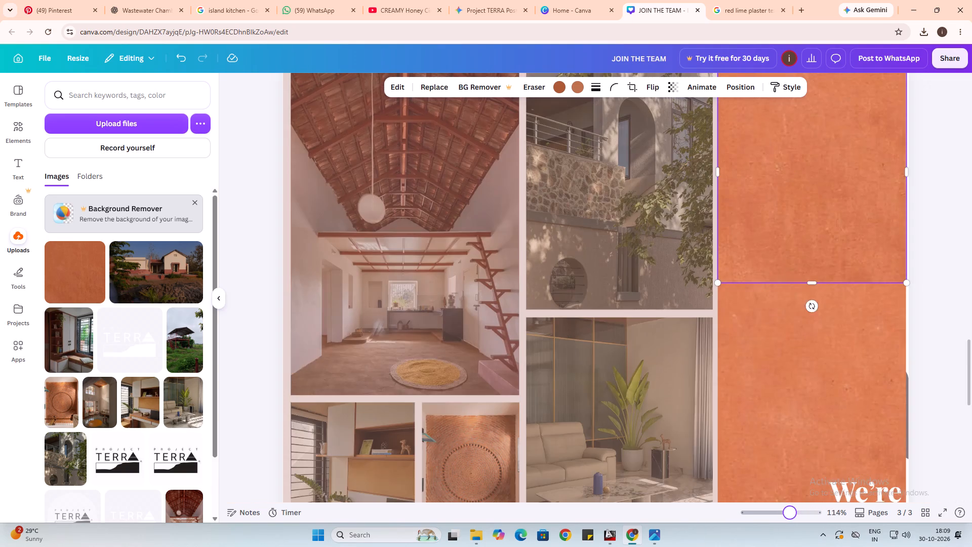
pyautogui.moveTo(790, 516); pyautogui.dragTo(790, 517)
pyautogui.moveTo(899, 175); pyautogui.dragTo(903, 175)
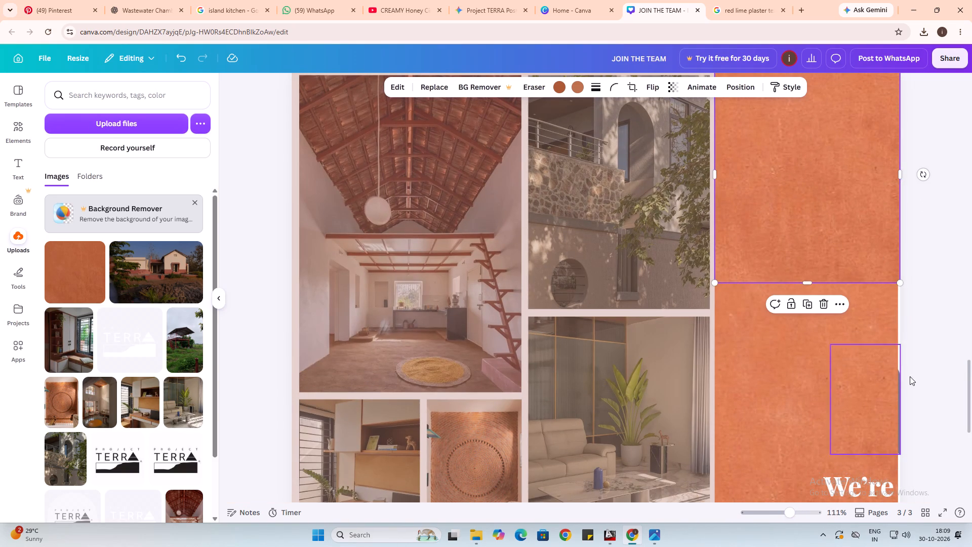
# Bring the cat illustration hidden behind the side strip to the front.
pyautogui.click(900, 384)
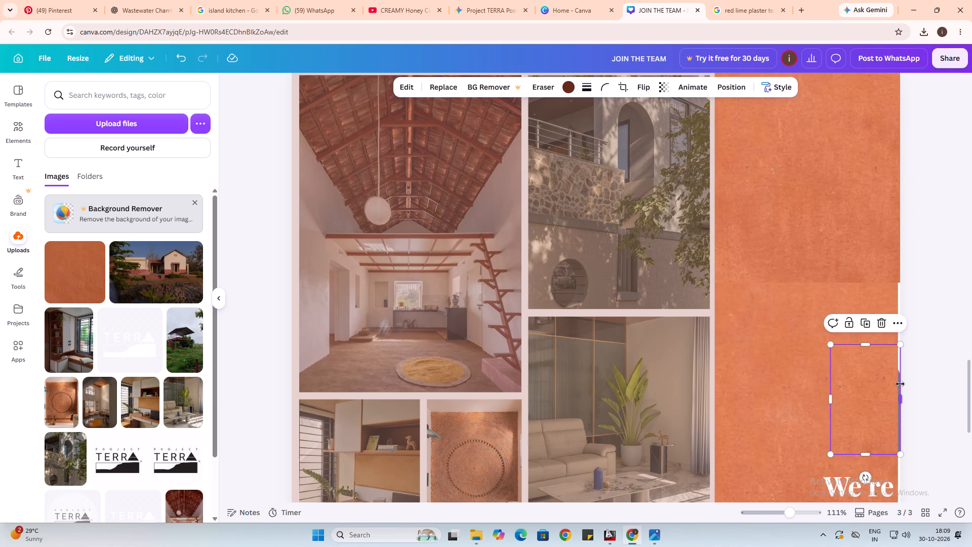
pyautogui.rightClick(900, 384)
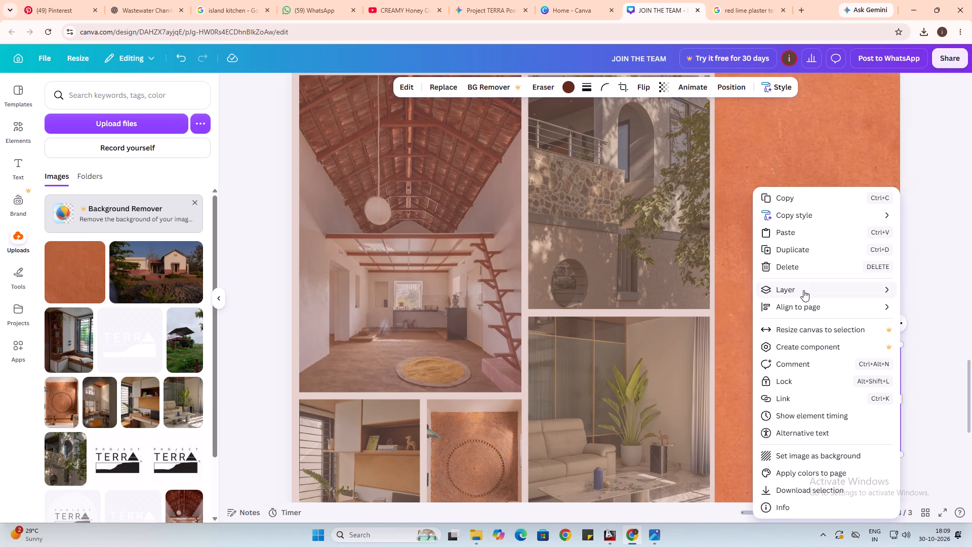
pyautogui.click(803, 290)
pyautogui.click(681, 293)
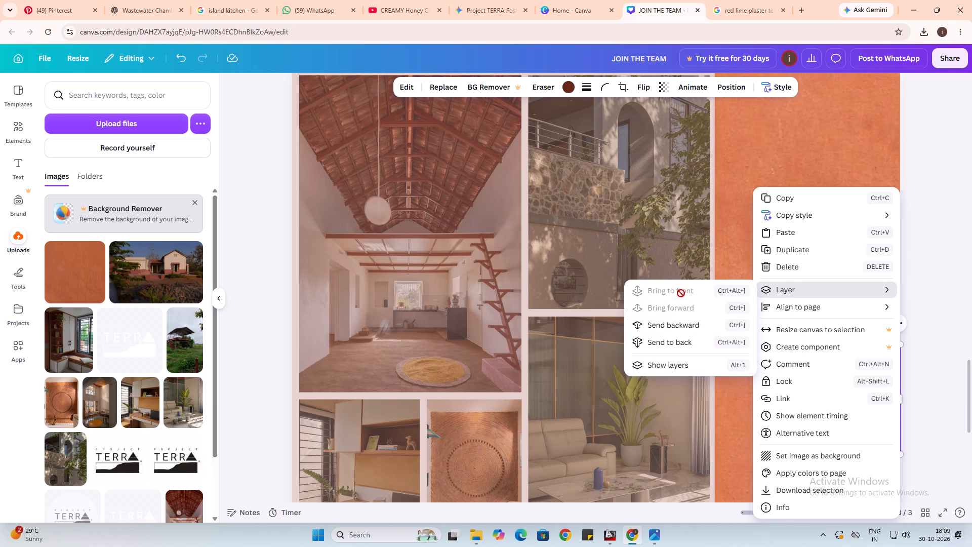
pyautogui.click(925, 283)
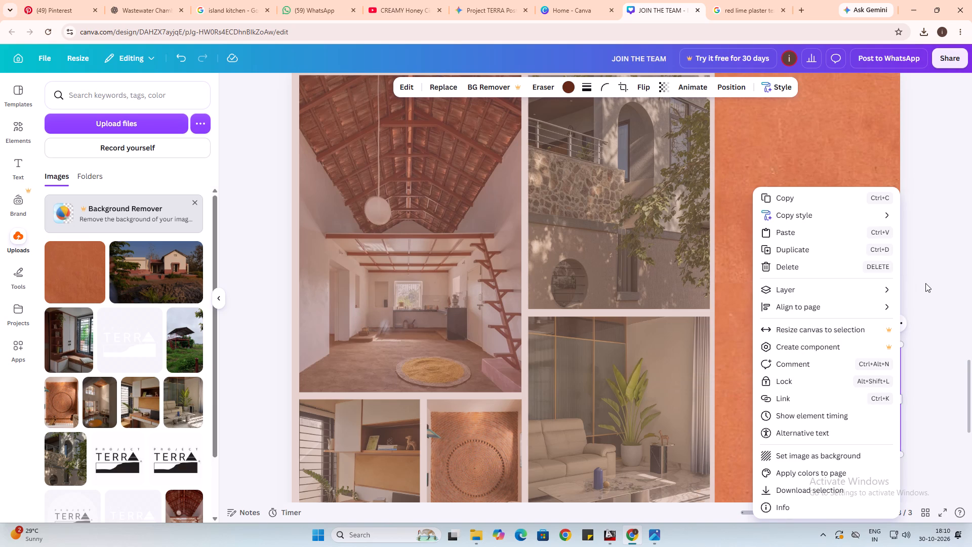
pyautogui.click(925, 283)
# Widen the middle texture piece to about 329 by 615 and the bottom piece likewise, so both reach the page's right edge.
pyautogui.click(888, 296)
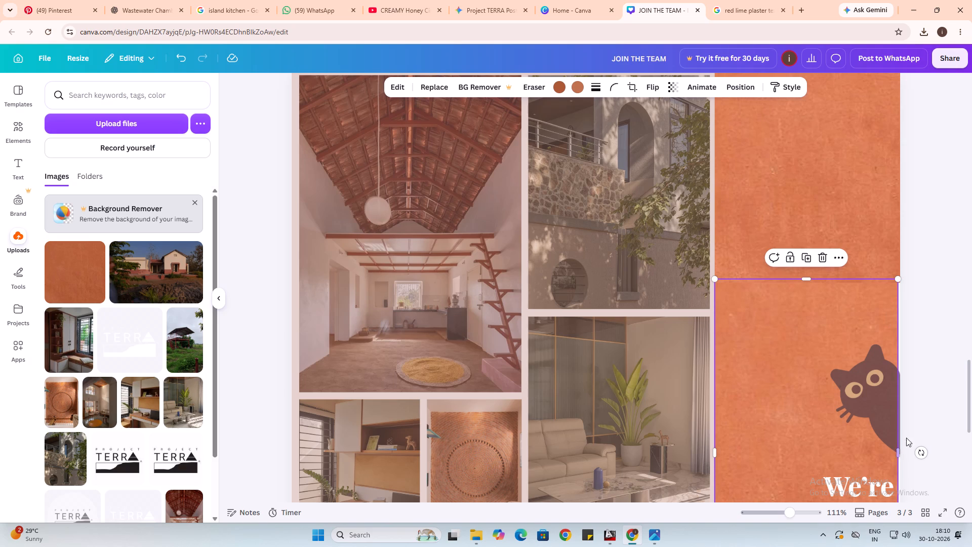
pyautogui.click(897, 455)
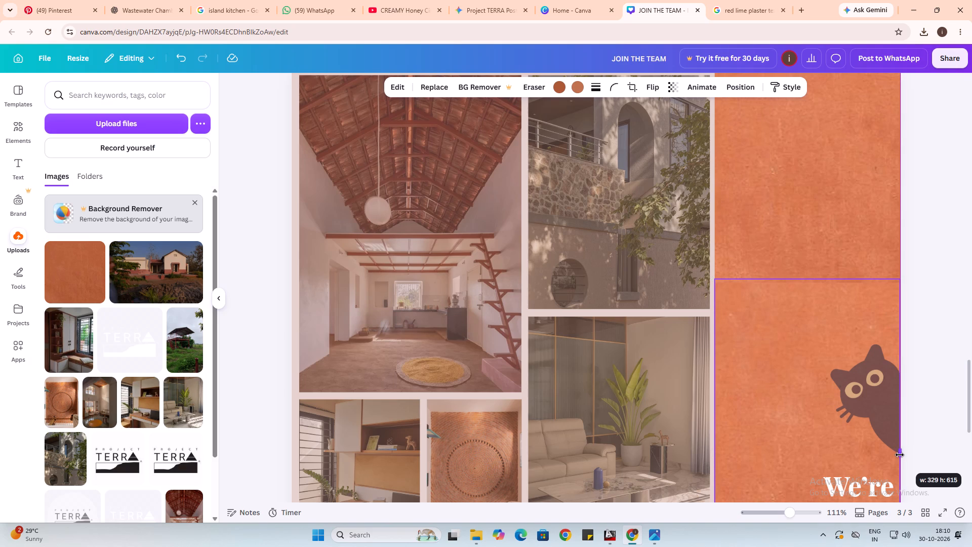
pyautogui.click(926, 327)
pyautogui.scroll(-5, 925, 327)
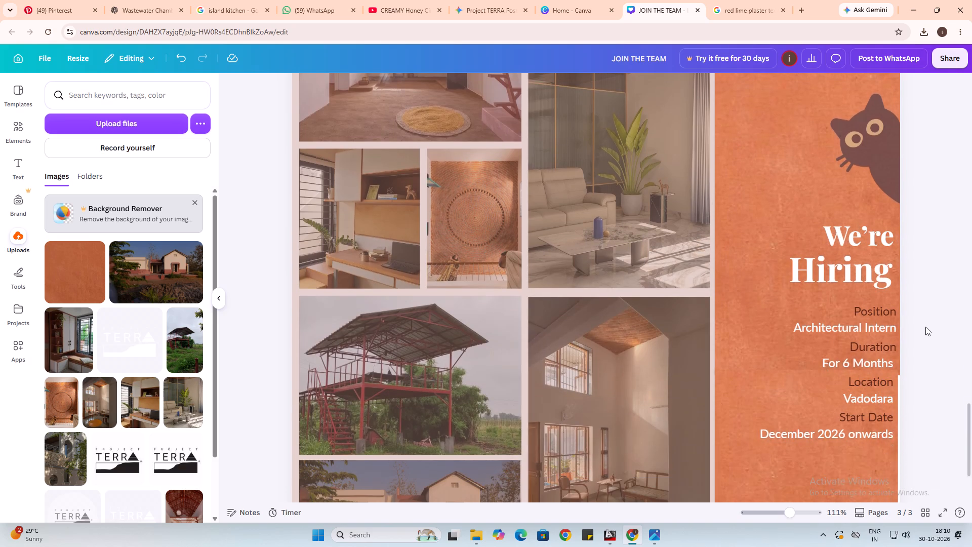
pyautogui.scroll(-2, 925, 327)
pyautogui.click(865, 376)
pyautogui.click(897, 371)
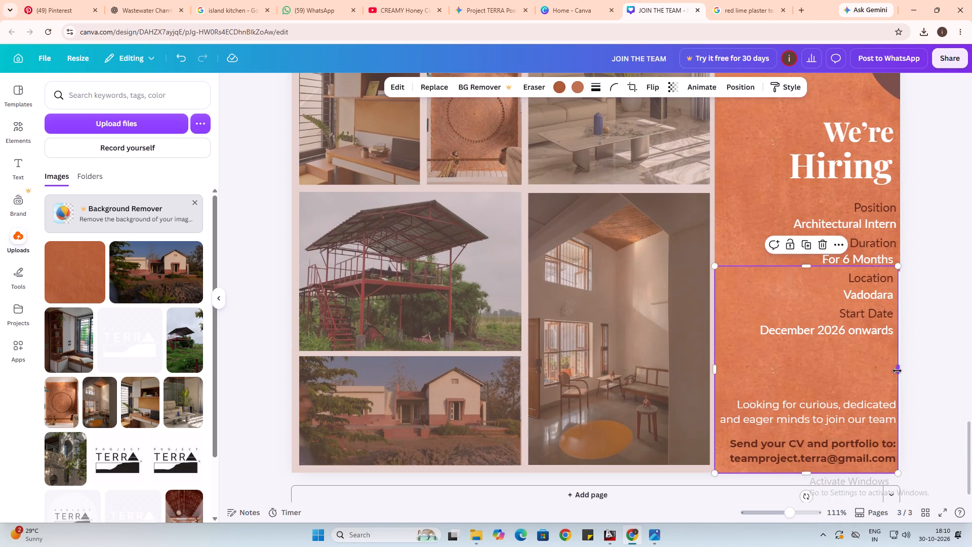
pyautogui.click(913, 337)
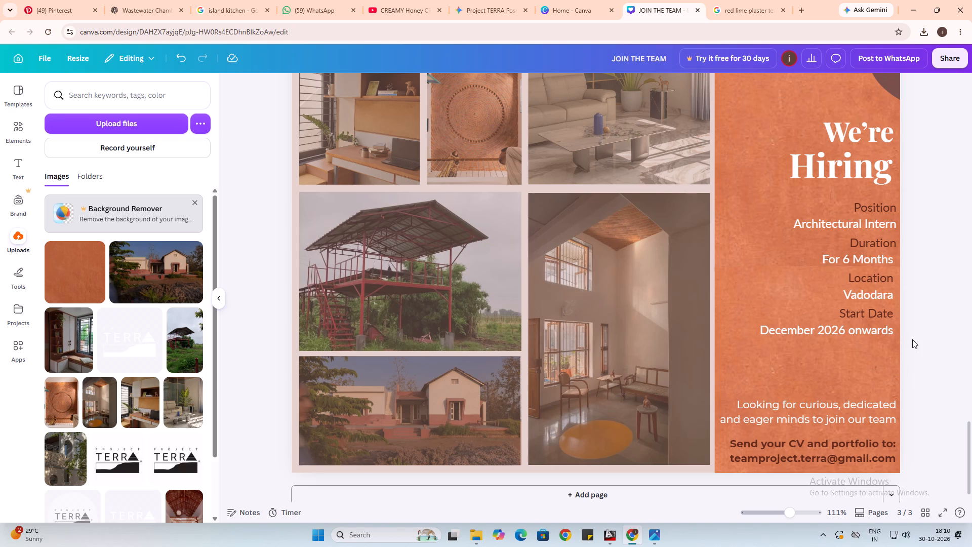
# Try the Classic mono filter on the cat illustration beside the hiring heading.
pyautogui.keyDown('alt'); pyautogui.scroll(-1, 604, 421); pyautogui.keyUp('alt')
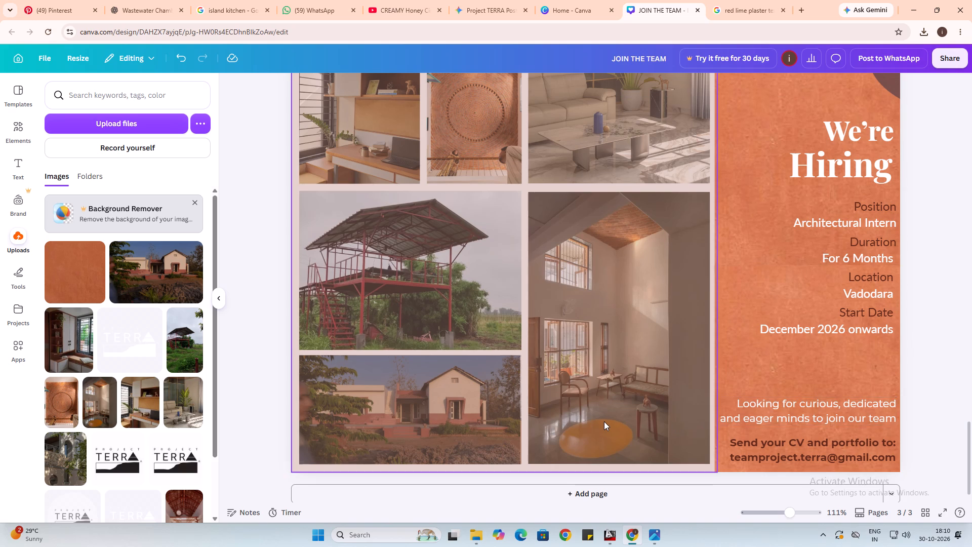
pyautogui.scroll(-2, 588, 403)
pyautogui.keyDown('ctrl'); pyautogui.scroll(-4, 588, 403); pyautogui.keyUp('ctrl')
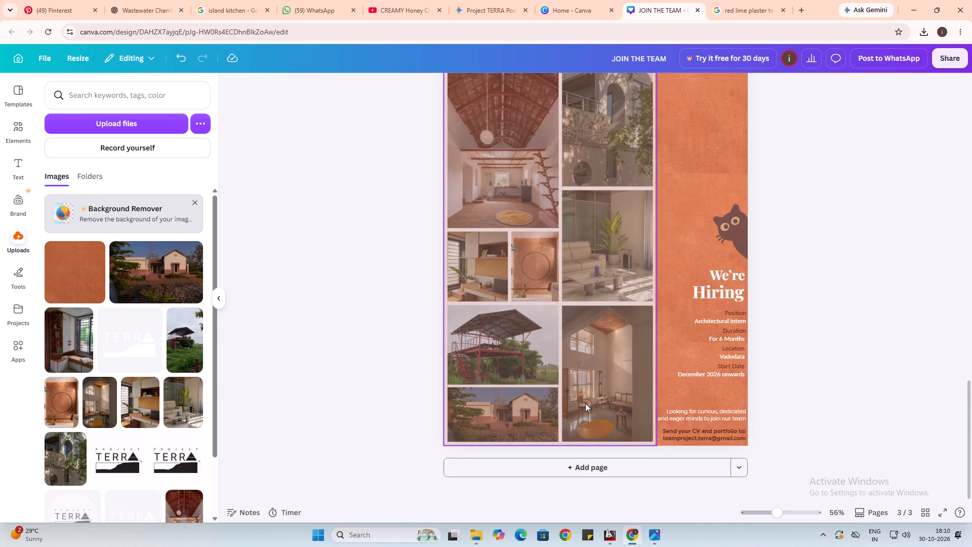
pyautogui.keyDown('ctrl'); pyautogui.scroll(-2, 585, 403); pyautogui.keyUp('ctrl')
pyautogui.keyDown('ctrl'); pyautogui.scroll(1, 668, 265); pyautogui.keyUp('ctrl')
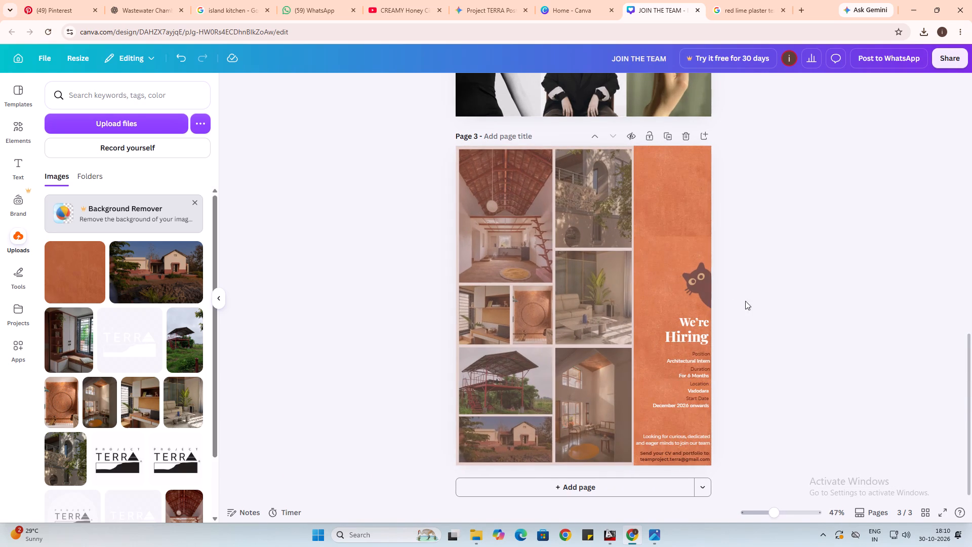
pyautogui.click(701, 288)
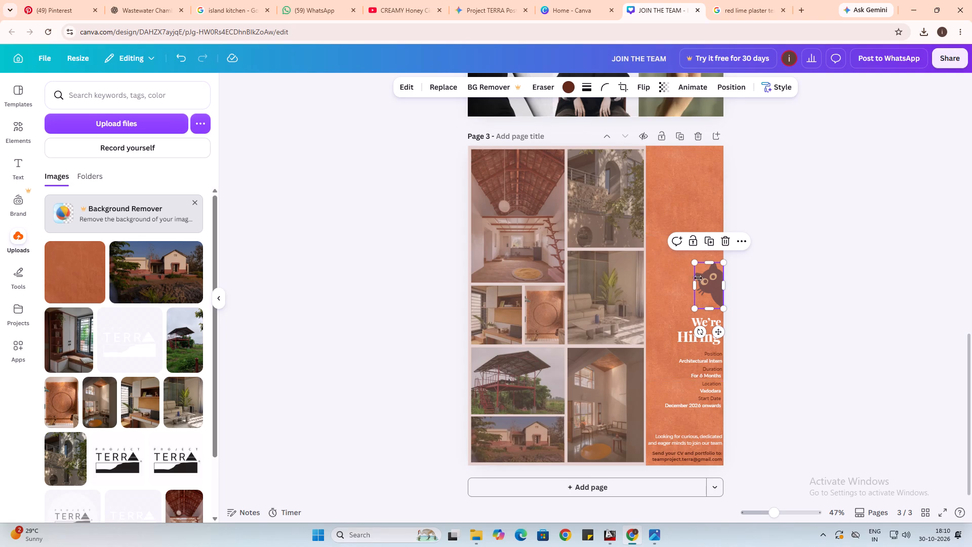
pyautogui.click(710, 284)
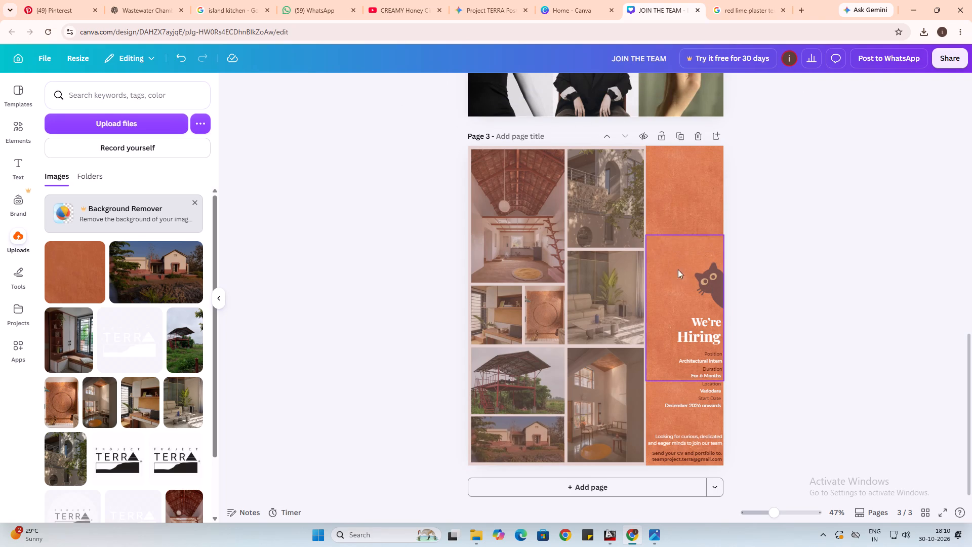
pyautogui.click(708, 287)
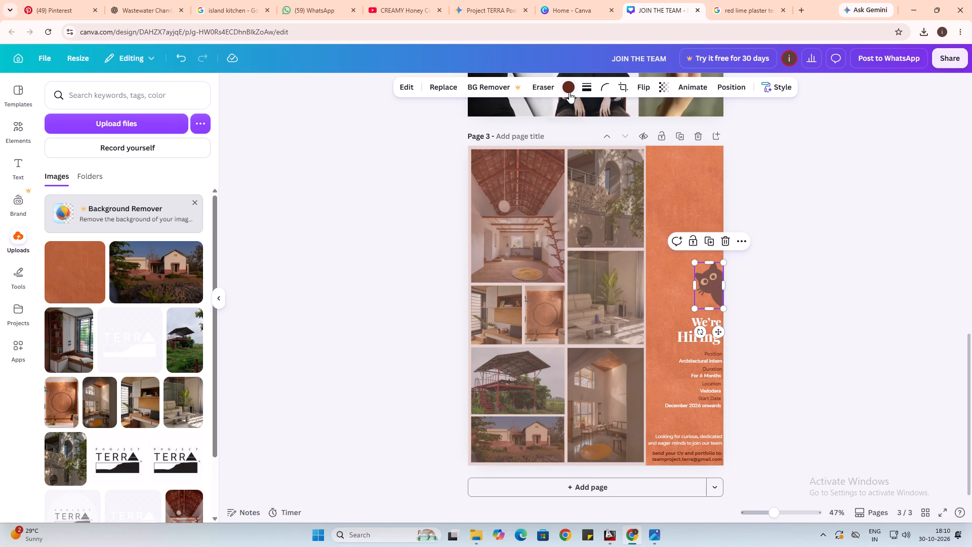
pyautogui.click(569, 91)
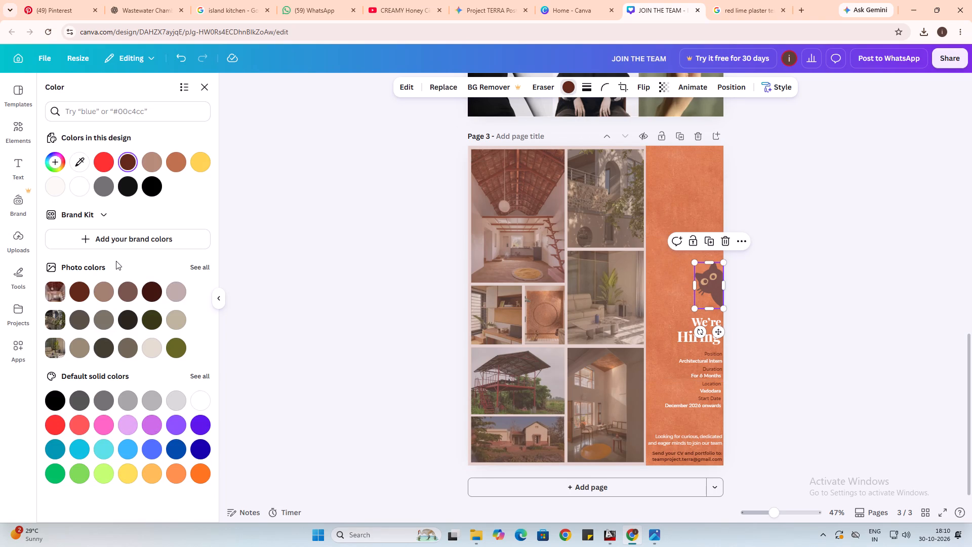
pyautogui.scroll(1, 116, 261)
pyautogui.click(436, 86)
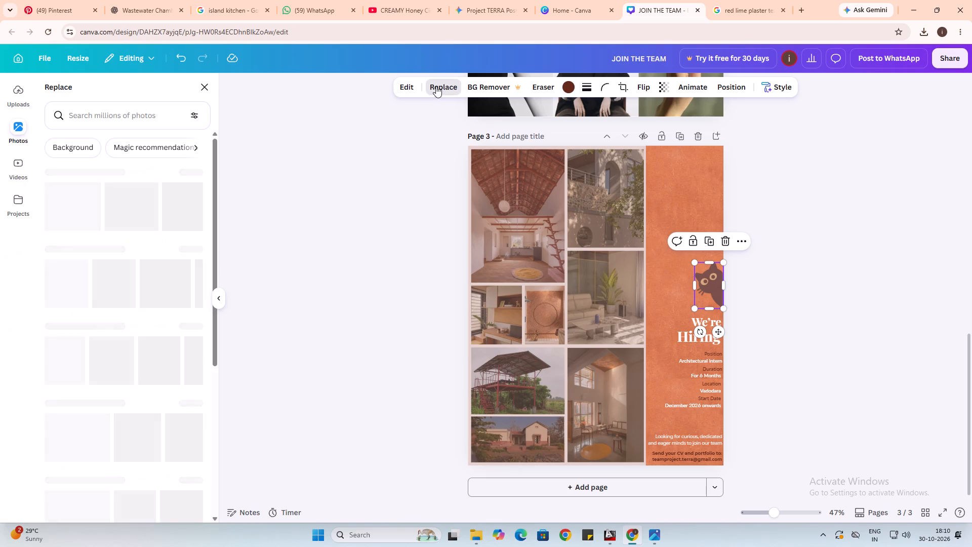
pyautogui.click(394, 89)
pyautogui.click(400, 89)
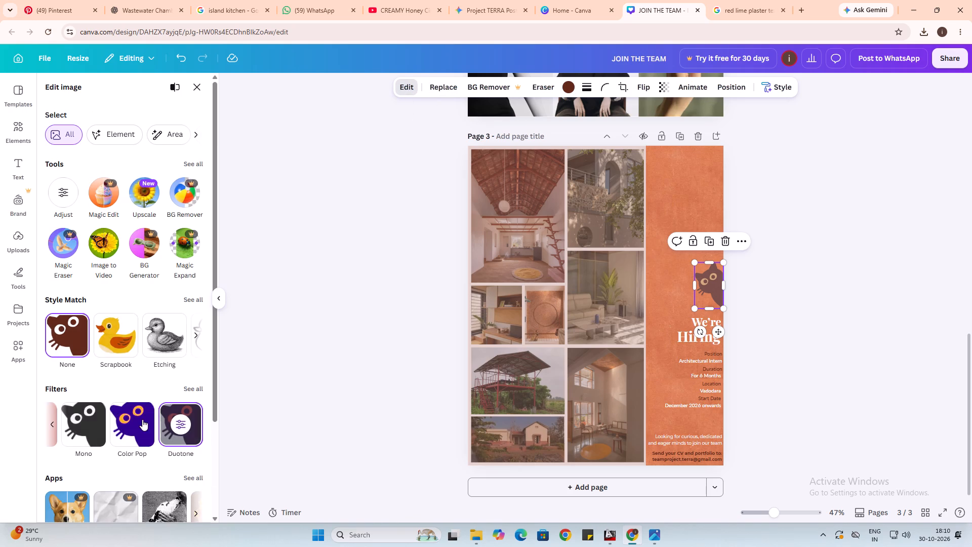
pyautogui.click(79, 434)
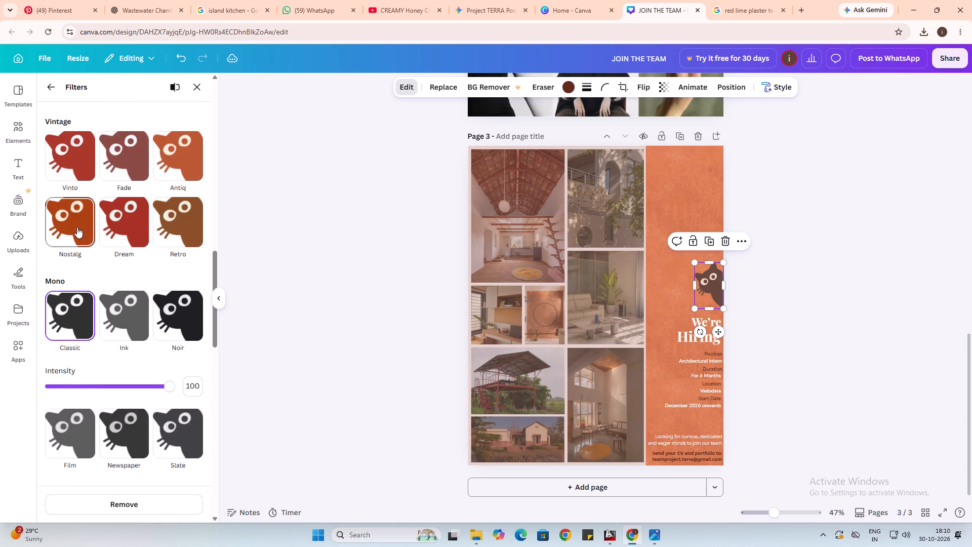
# Compare the Dream and Nostalg vintage filters on the cat illustration and apply Dream at intensity 100.
pyautogui.click(123, 223)
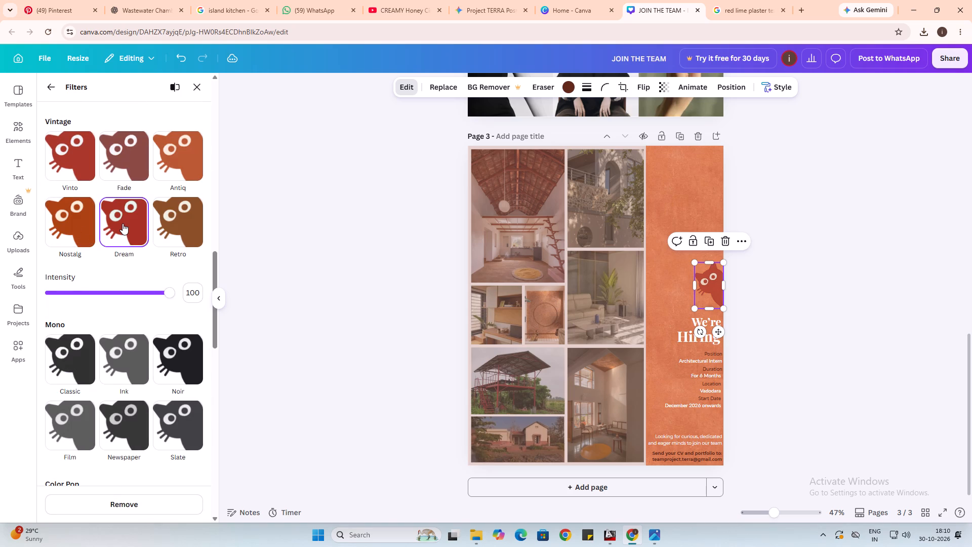
pyautogui.click(76, 227)
pyautogui.click(126, 225)
pyautogui.click(297, 251)
pyautogui.click(302, 268)
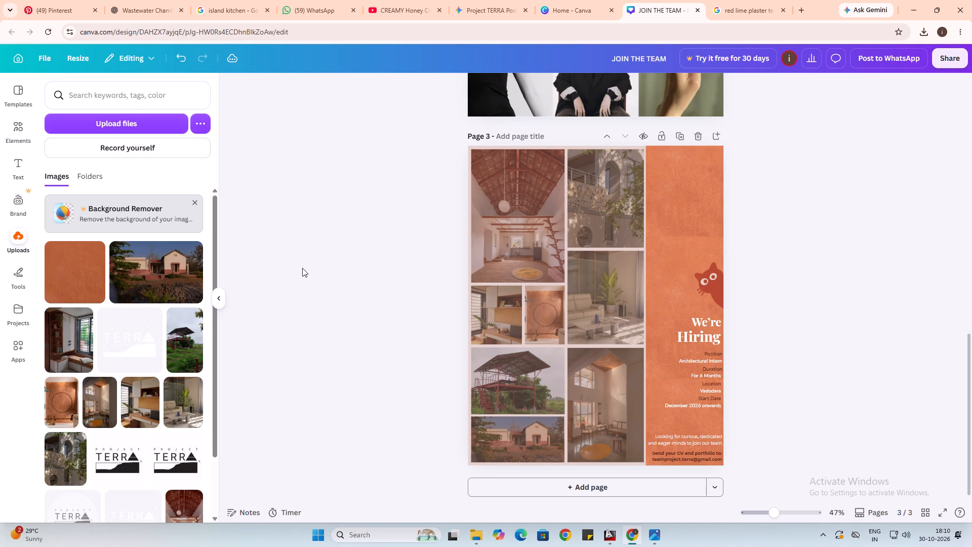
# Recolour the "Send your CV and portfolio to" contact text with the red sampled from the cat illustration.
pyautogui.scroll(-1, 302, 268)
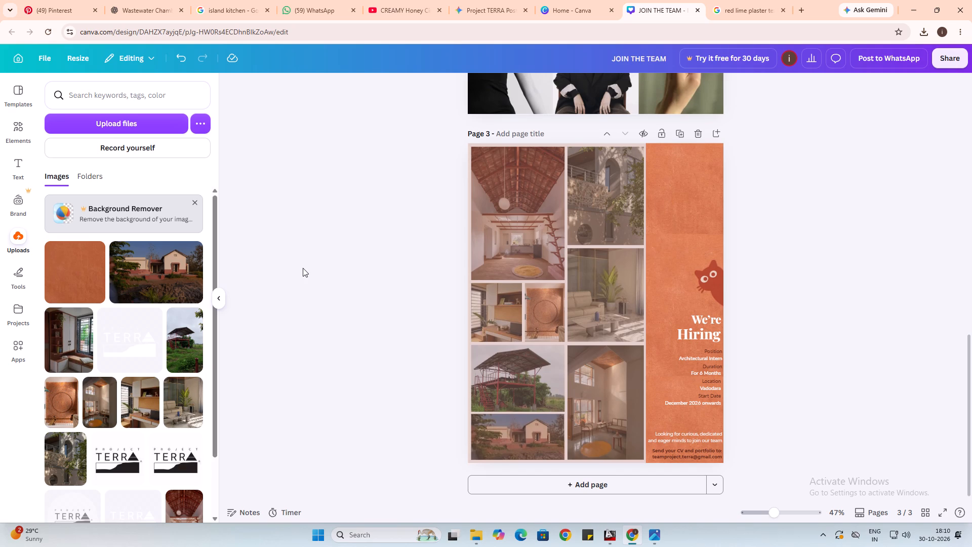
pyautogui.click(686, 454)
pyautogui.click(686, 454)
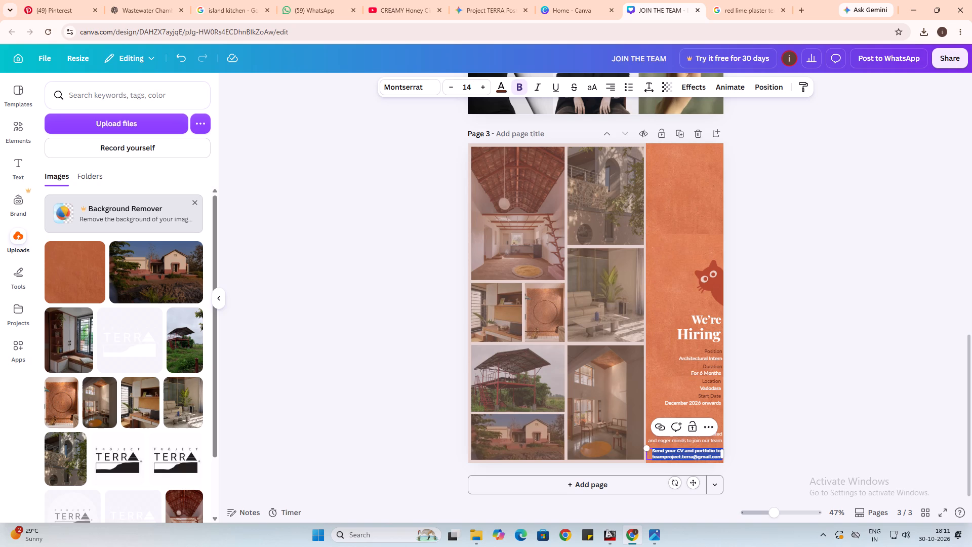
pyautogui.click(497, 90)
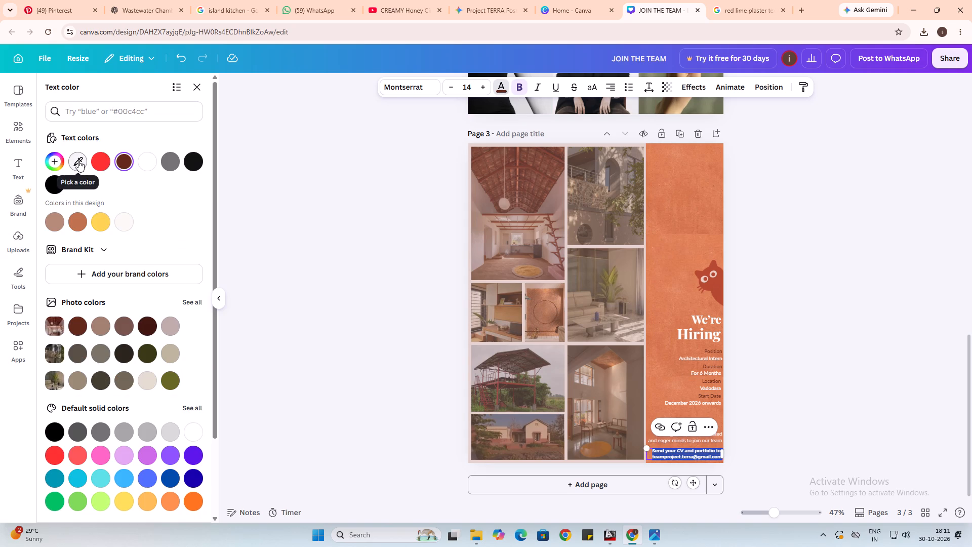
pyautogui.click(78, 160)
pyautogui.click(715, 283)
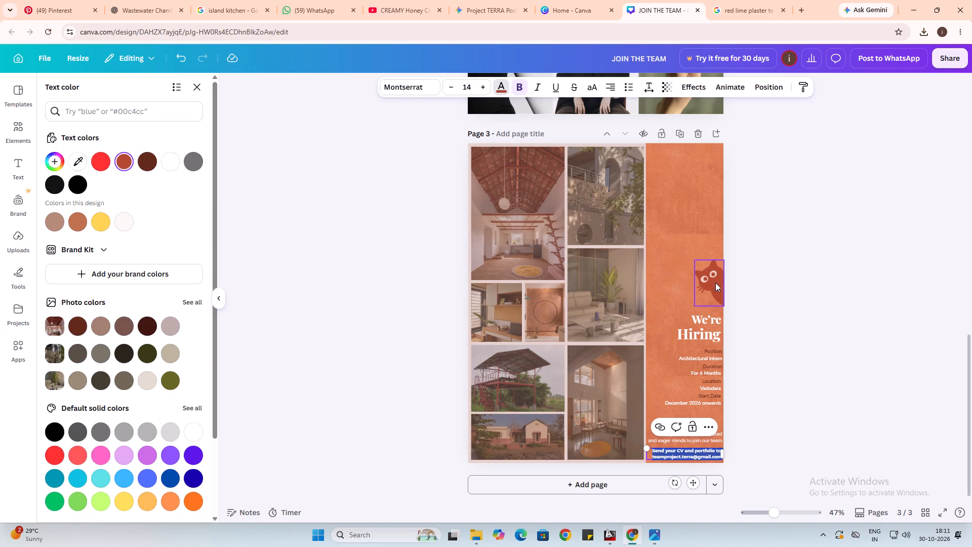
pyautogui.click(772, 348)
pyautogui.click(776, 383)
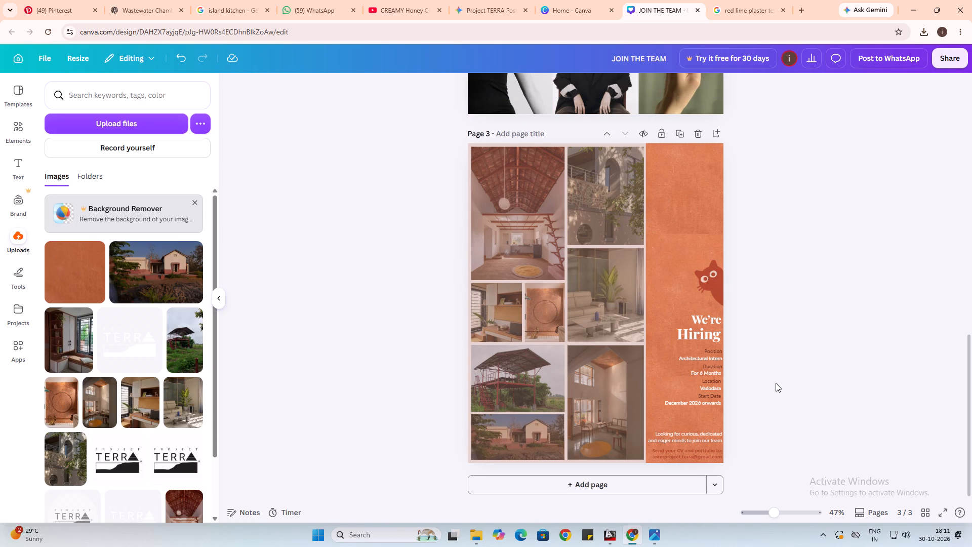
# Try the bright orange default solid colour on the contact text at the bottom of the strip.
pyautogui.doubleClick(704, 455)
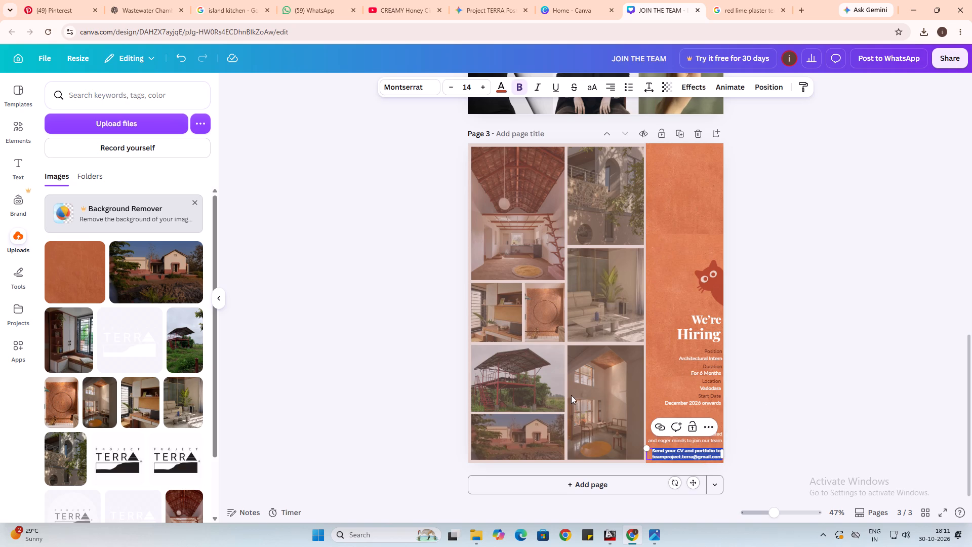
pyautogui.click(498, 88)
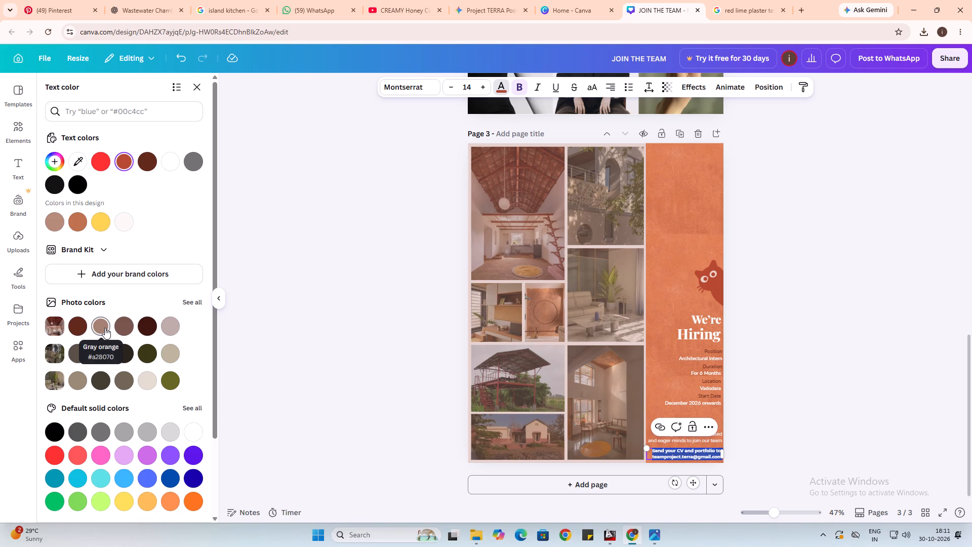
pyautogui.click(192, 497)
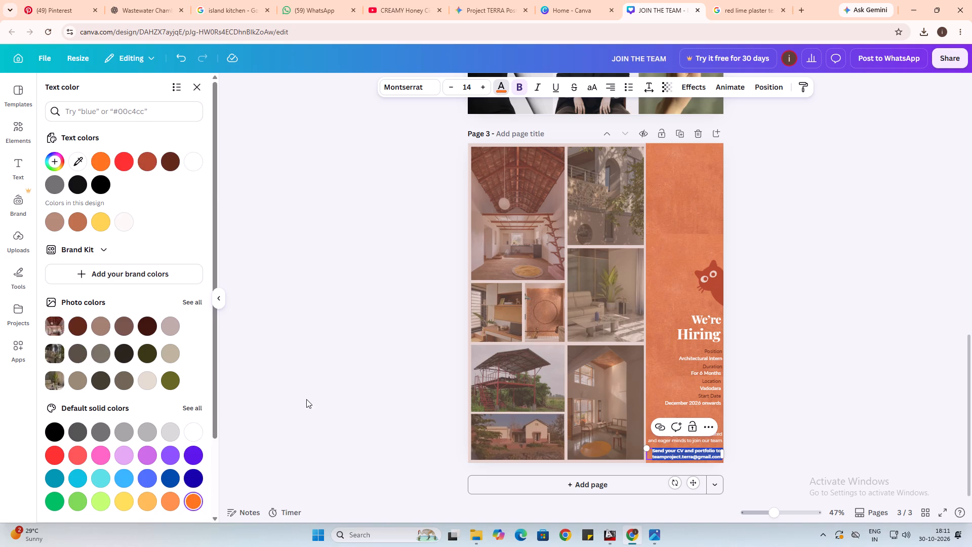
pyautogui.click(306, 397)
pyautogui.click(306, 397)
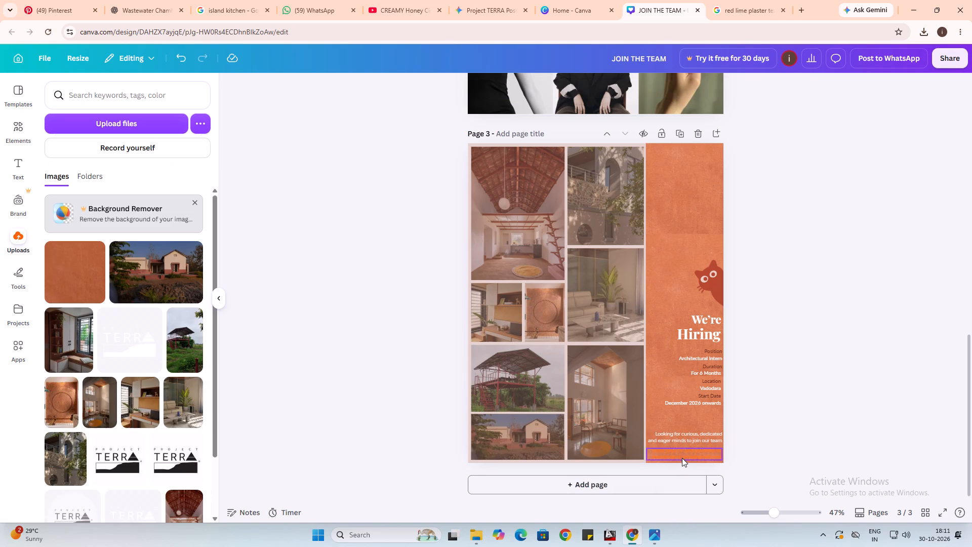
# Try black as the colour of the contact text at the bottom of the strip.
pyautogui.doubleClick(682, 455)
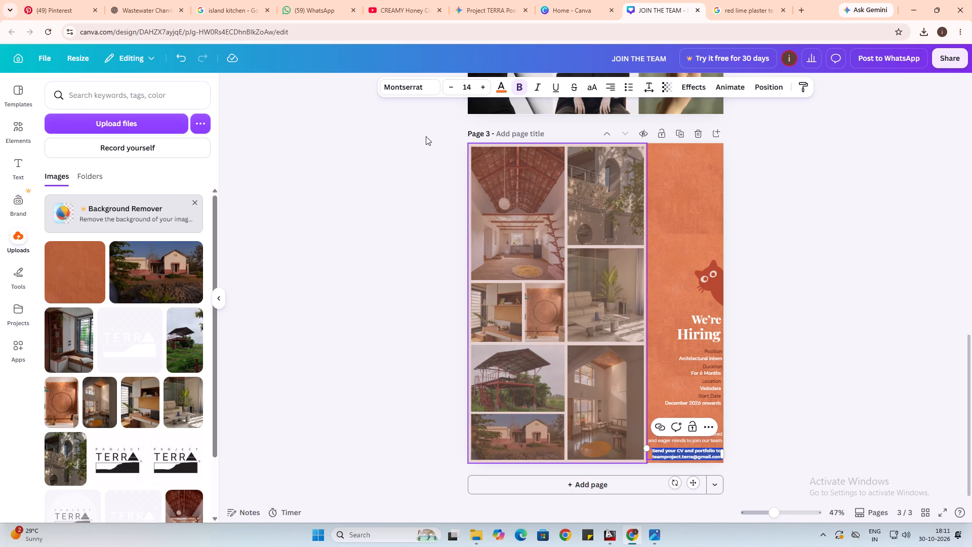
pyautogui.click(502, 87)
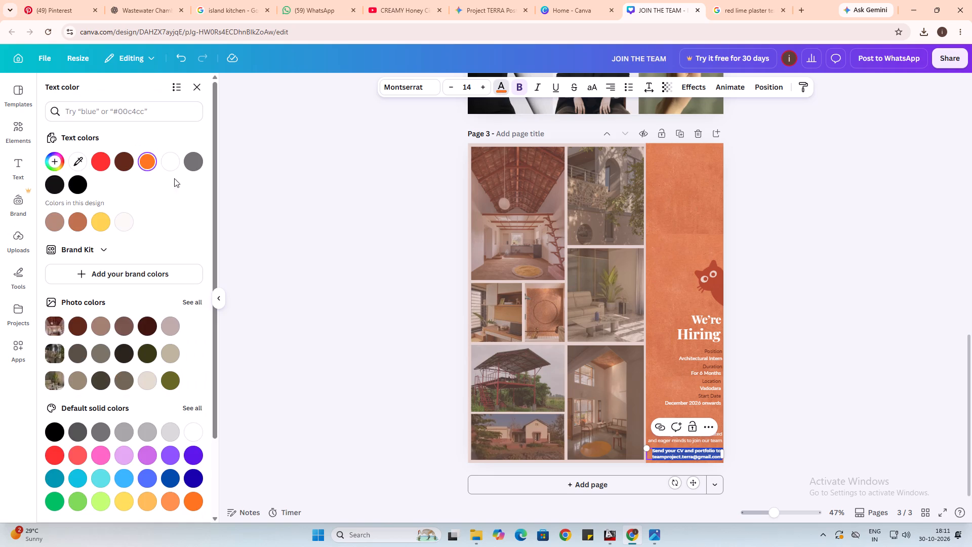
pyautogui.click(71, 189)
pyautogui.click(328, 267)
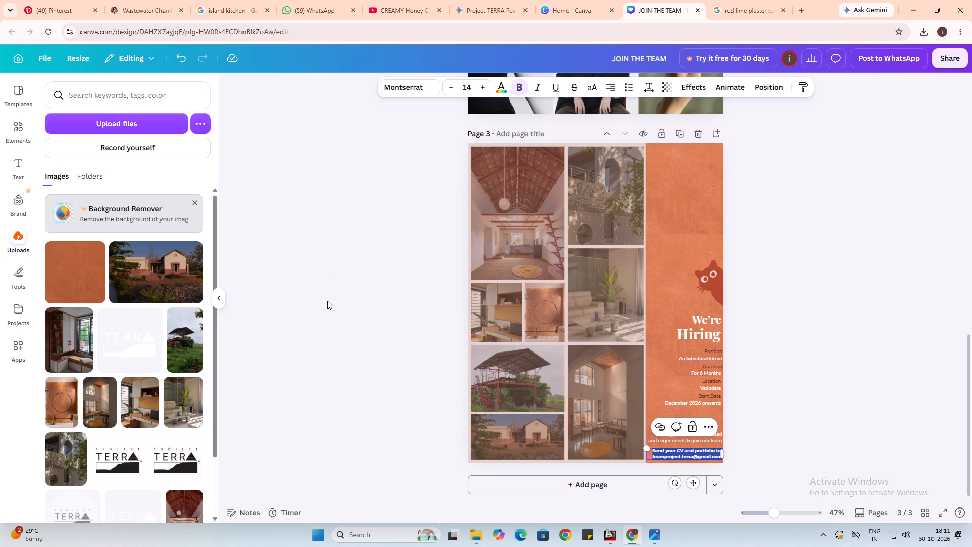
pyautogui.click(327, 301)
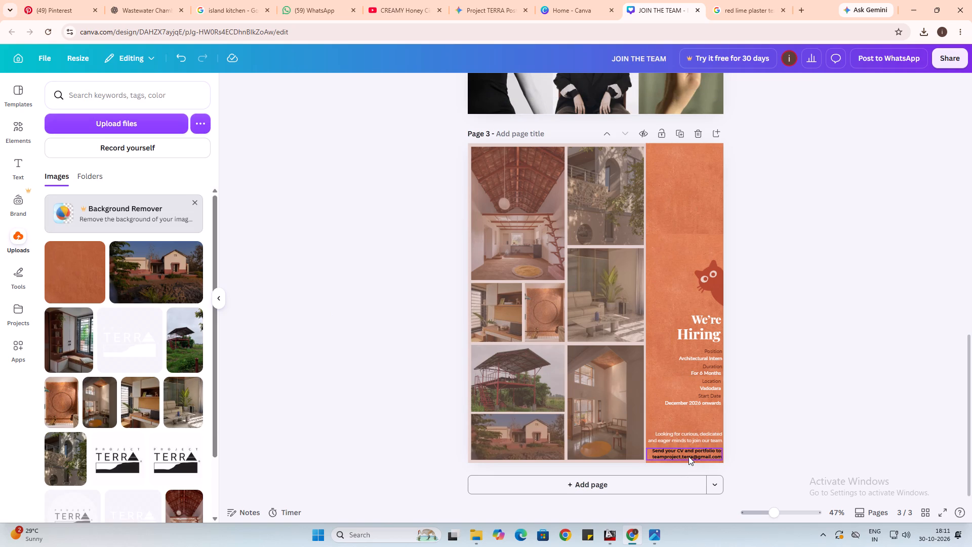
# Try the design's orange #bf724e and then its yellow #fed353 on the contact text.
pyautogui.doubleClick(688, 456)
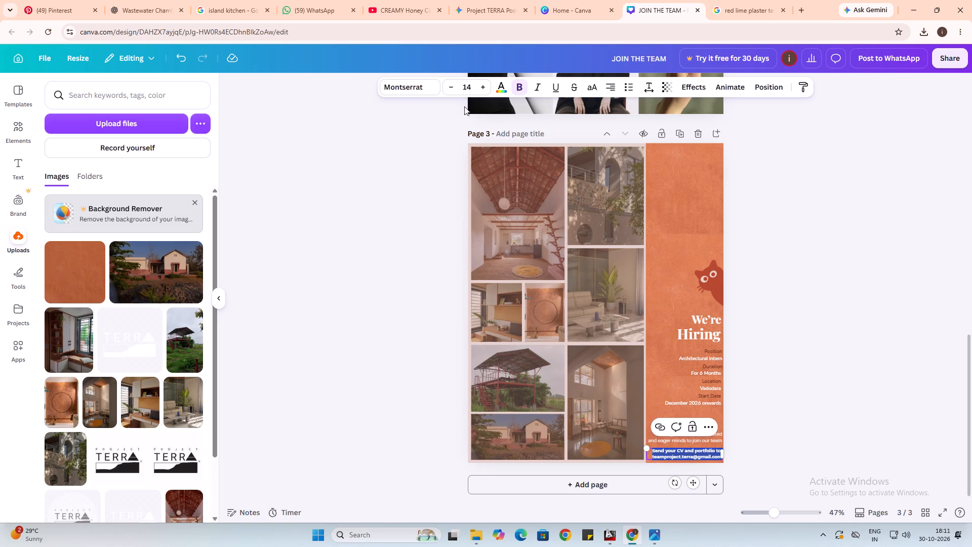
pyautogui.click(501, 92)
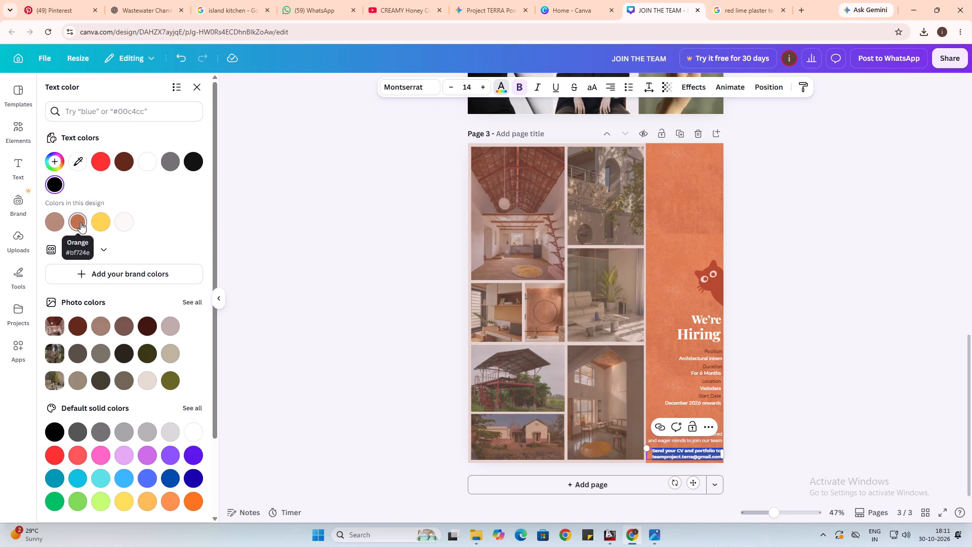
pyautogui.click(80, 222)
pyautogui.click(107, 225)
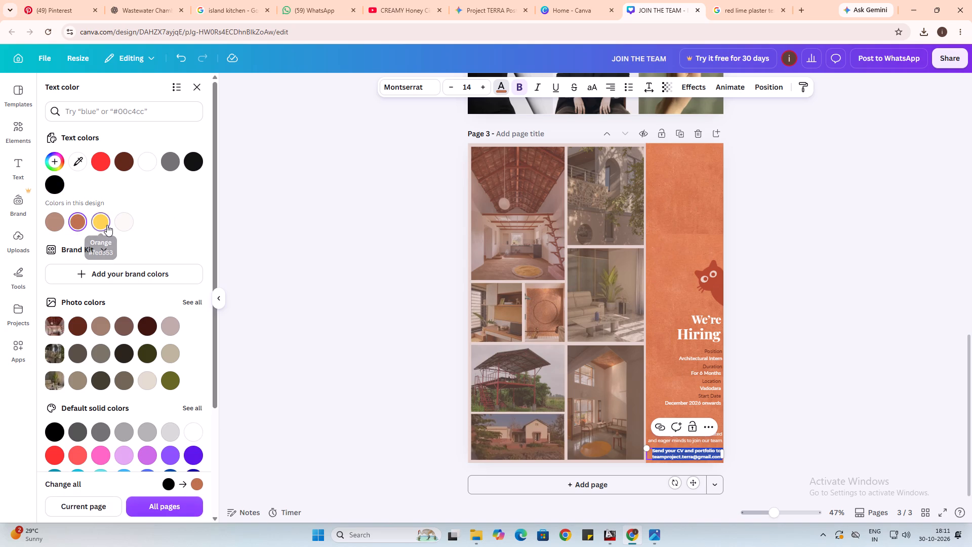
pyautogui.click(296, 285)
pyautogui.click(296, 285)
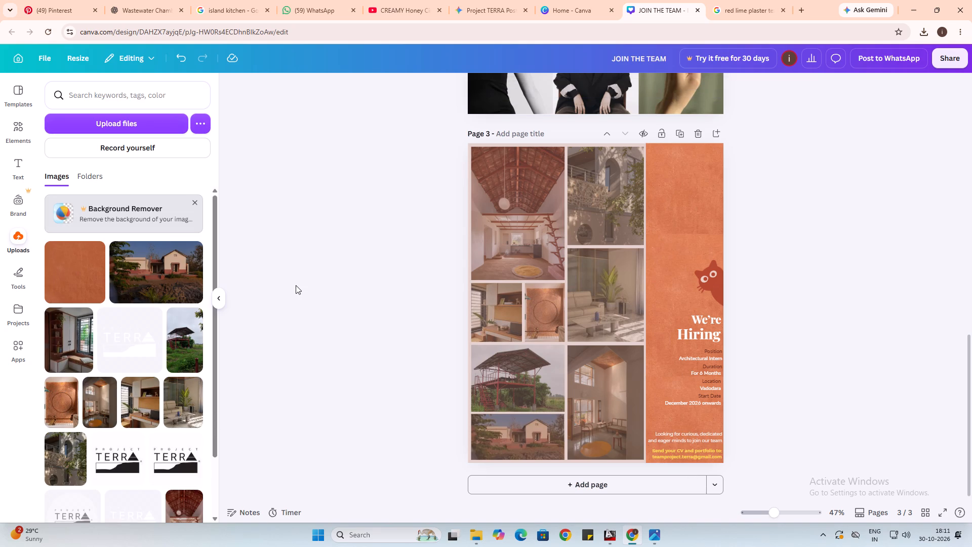
# Set the contact text at the bottom of the strip to the design's dark brown and remove its bold formatting.
pyautogui.doubleClick(678, 453)
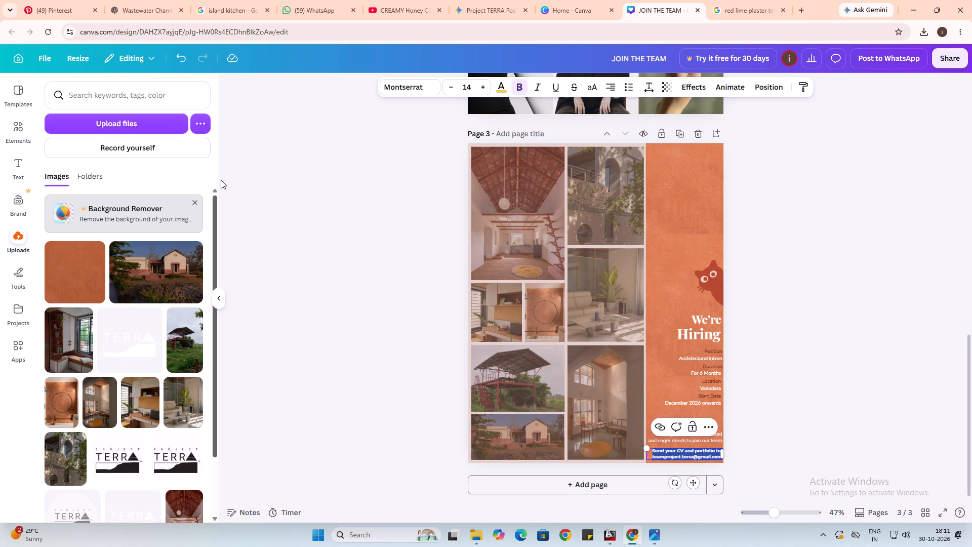
pyautogui.click(504, 86)
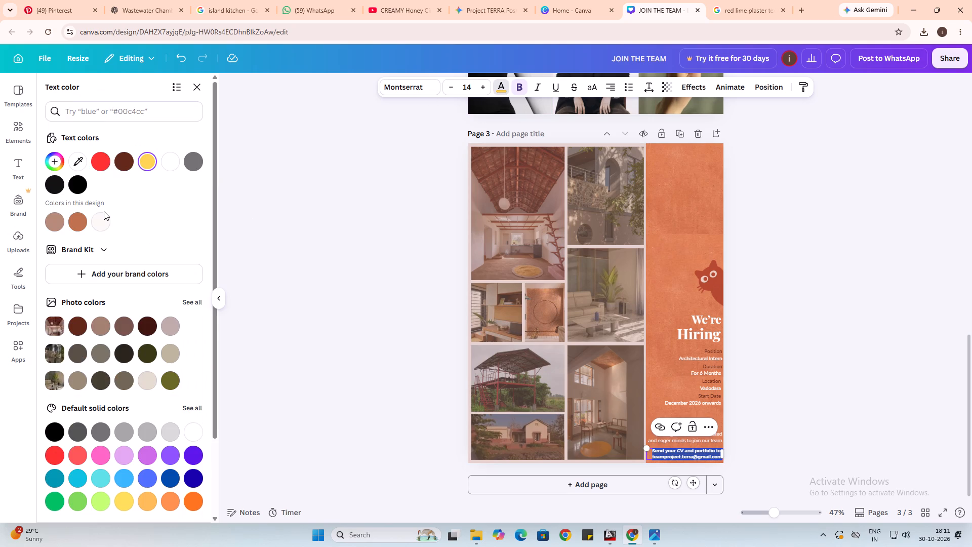
pyautogui.click(128, 164)
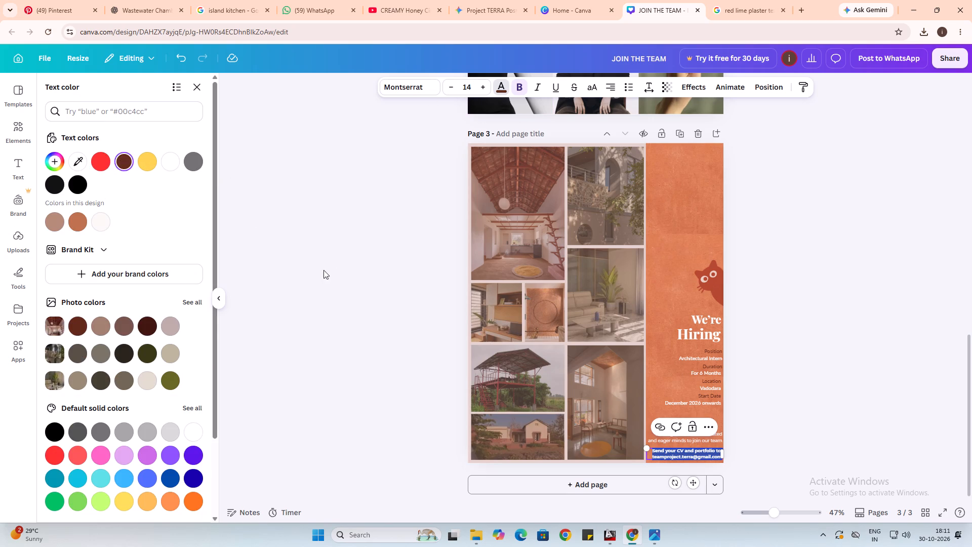
pyautogui.click(516, 86)
pyautogui.click(322, 275)
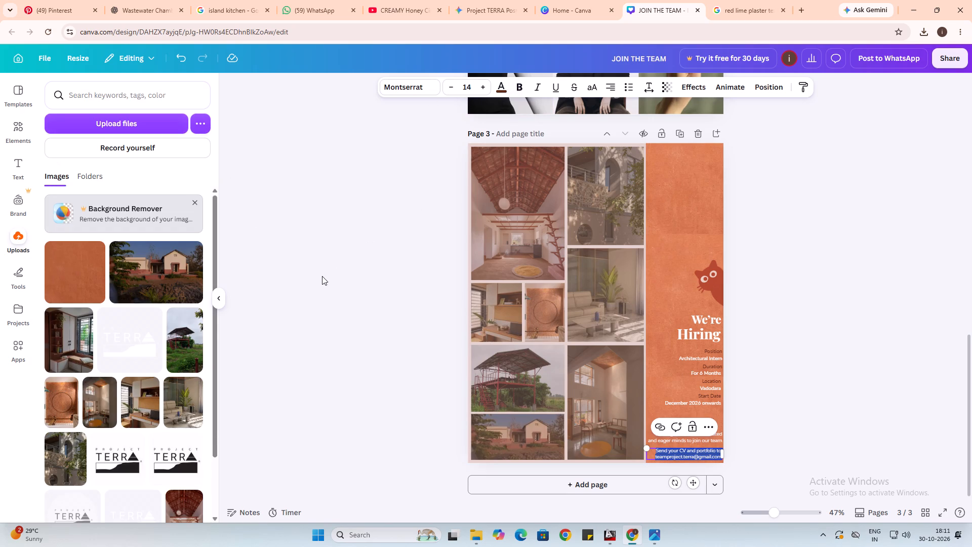
# Make the contact text at the bottom of the strip bold.
pyautogui.click(322, 276)
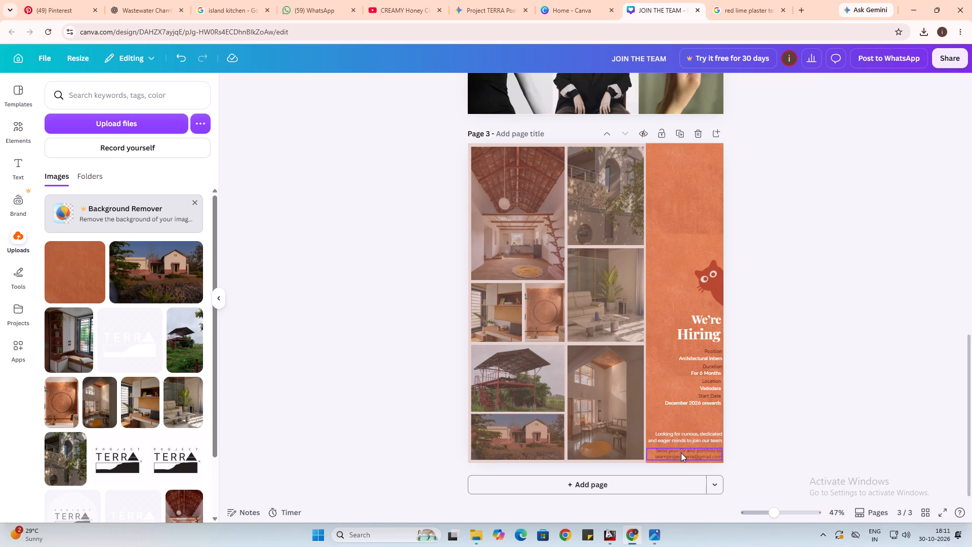
pyautogui.doubleClick(681, 453)
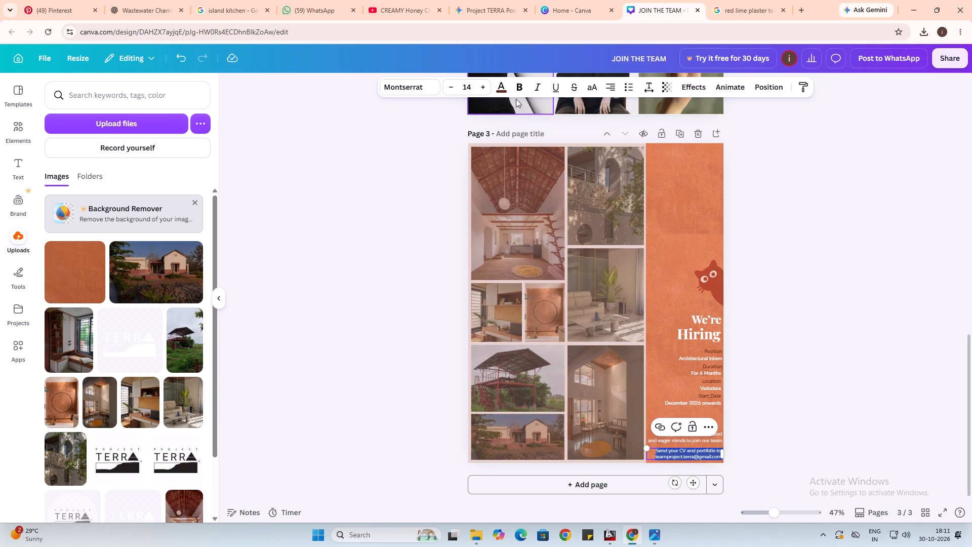
pyautogui.click(519, 86)
pyautogui.click(388, 320)
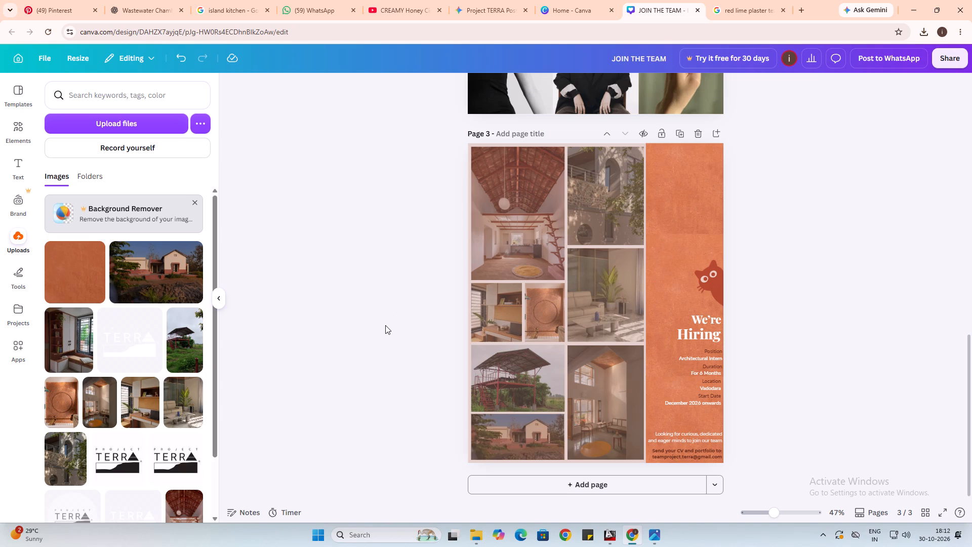
pyautogui.scroll(-1, 385, 325)
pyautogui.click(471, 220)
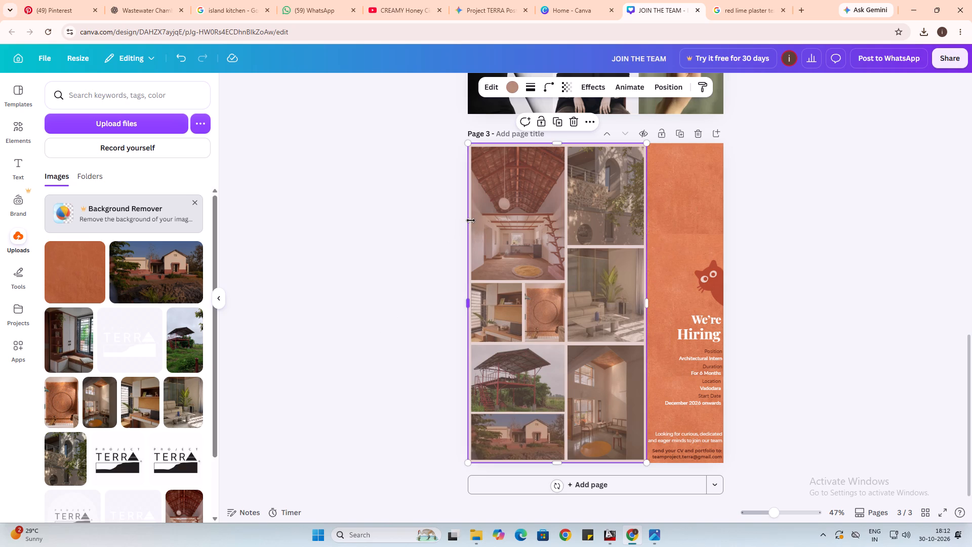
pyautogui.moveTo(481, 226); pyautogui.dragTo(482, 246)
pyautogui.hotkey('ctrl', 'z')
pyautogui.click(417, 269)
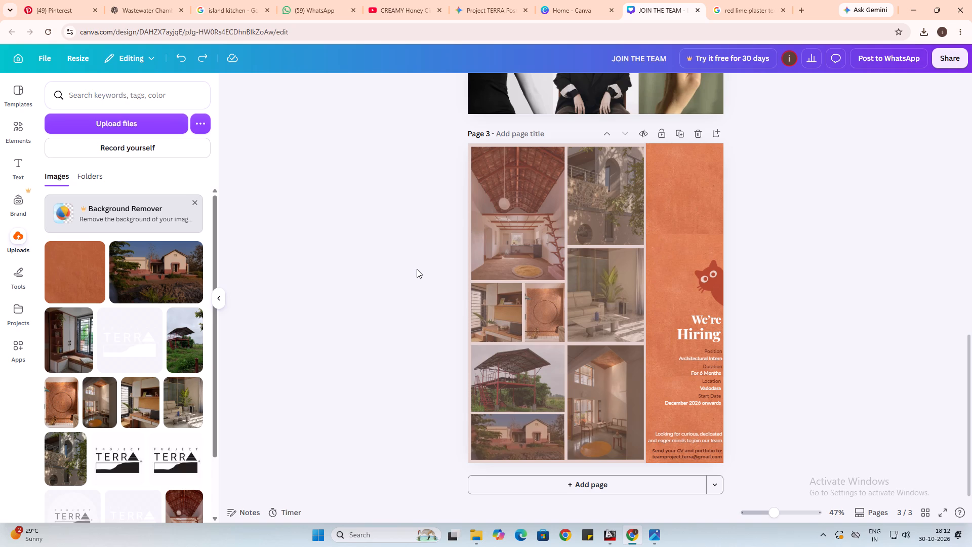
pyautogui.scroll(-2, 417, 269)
# Shift the upper plaster tile sideways off the strip and bring the white Project Terra logo hidden behind it to the front.
pyautogui.click(680, 167)
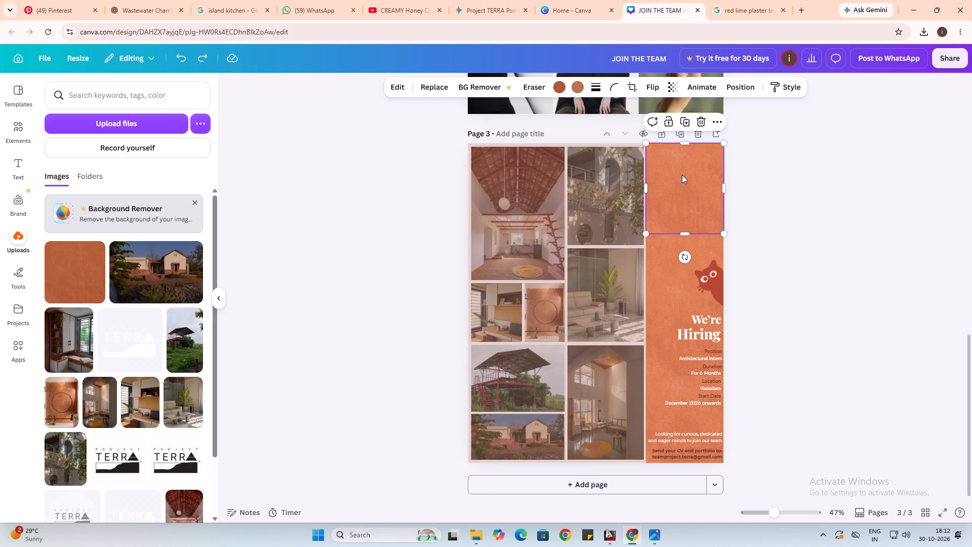
pyautogui.keyDown('shift'); pyautogui.moveTo(682, 175); pyautogui.dragTo(715, 175); pyautogui.keyUp('shift')
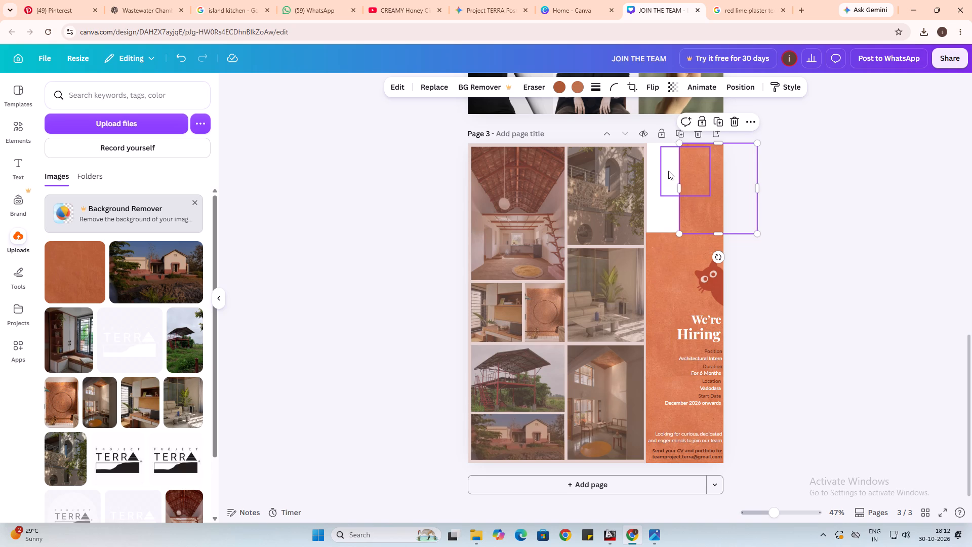
pyautogui.click(668, 171)
pyautogui.rightClick(668, 171)
pyautogui.click(731, 273)
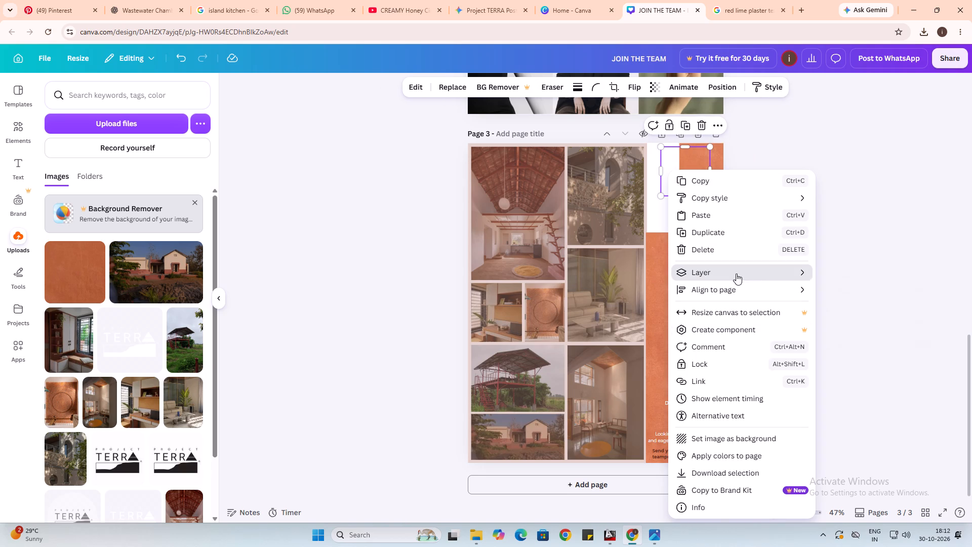
pyautogui.click(845, 275)
pyautogui.click(860, 176)
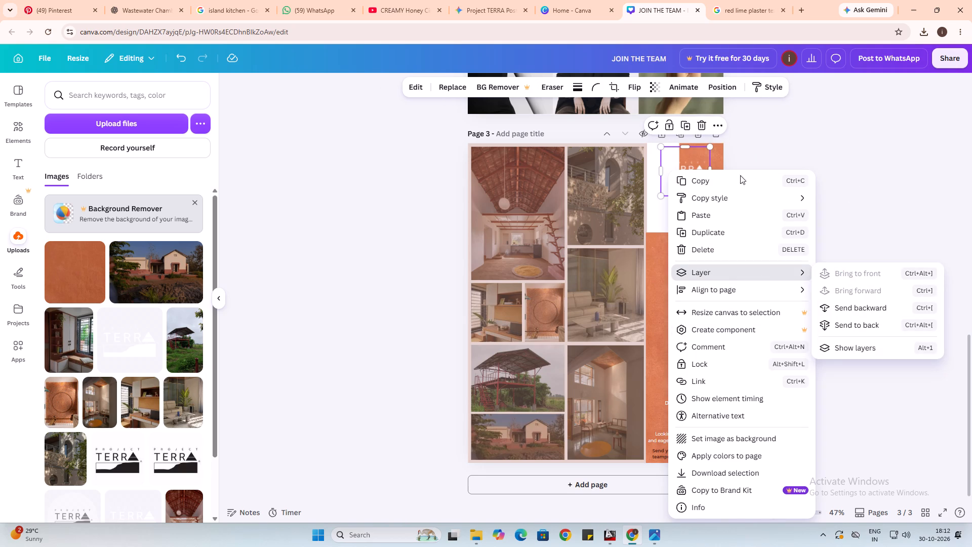
# Move the upper plaster tile back so it fills the top of the strip behind the logo.
pyautogui.click(717, 170)
pyautogui.keyDown('shift'); pyautogui.moveTo(714, 171); pyautogui.dragTo(692, 173); pyautogui.keyUp('shift')
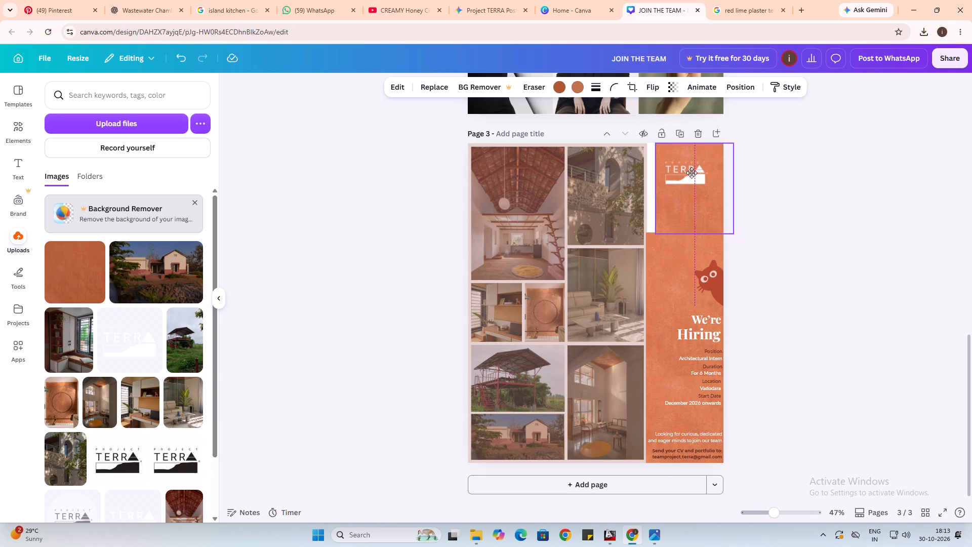
pyautogui.keyDown('shift'); pyautogui.moveTo(692, 173); pyautogui.dragTo(681, 175); pyautogui.keyUp('shift')
pyautogui.click(766, 231)
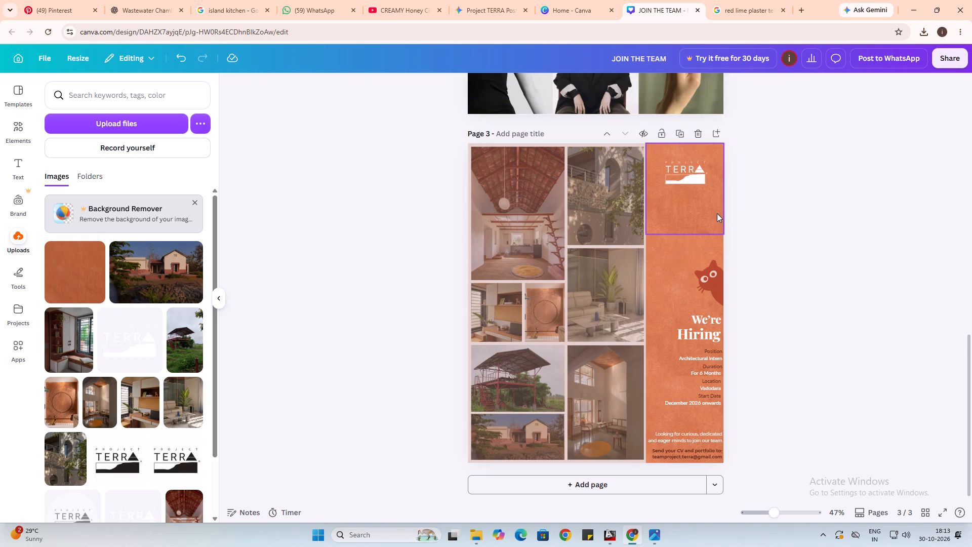
# Download only page 3 of the design as a PNG with high quality.
pyautogui.keyDown('ctrl'); pyautogui.scroll(3, 717, 213); pyautogui.keyUp('ctrl')
pyautogui.click(841, 244)
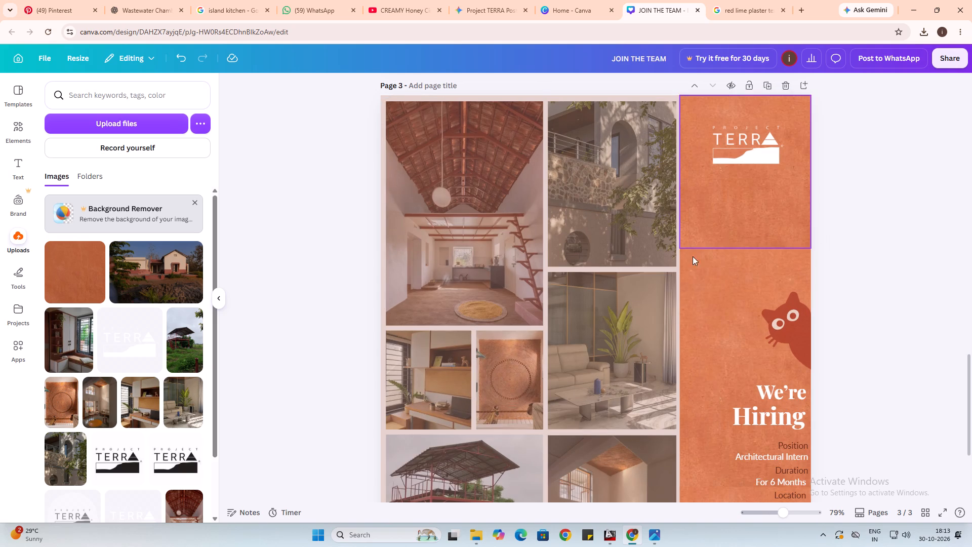
pyautogui.keyDown('ctrl'); pyautogui.scroll(-3, 687, 257); pyautogui.keyUp('ctrl')
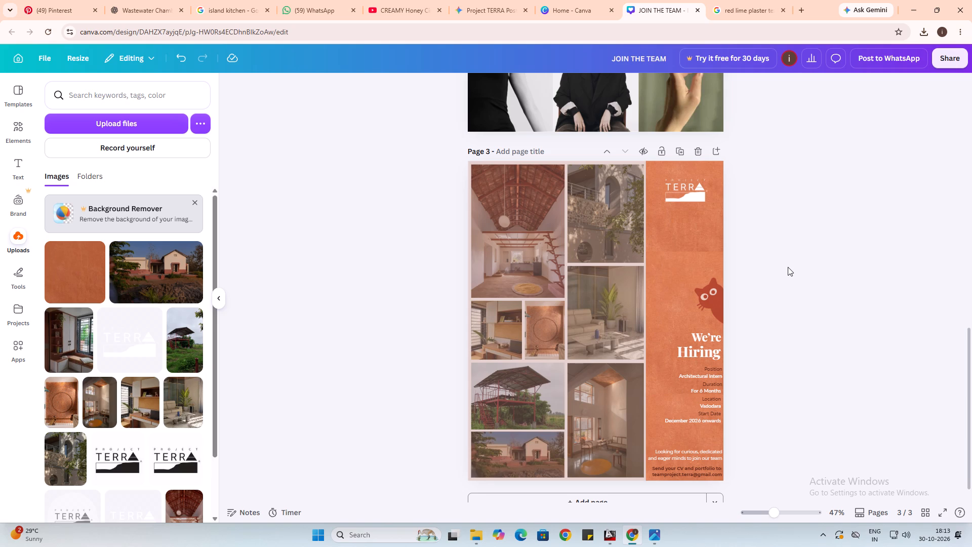
pyautogui.scroll(-1, 787, 267)
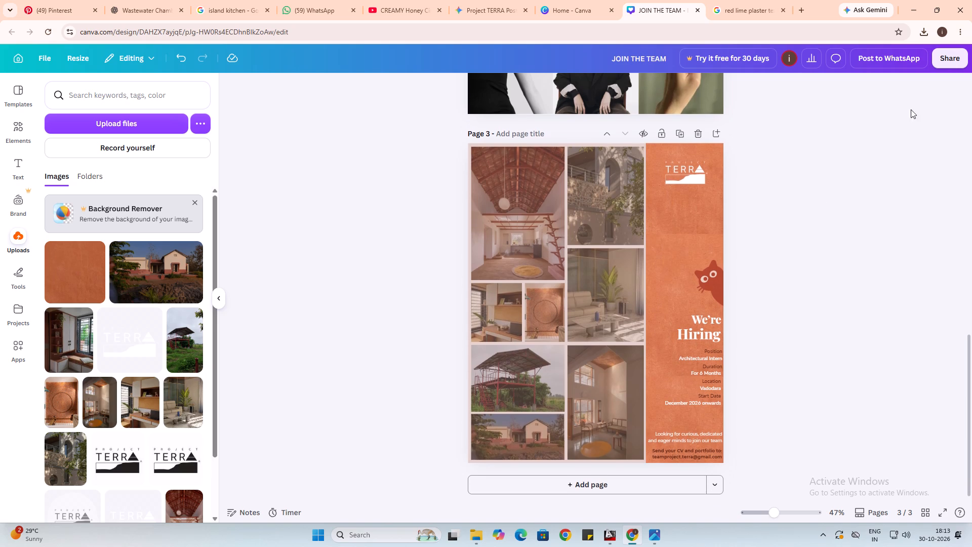
pyautogui.click(942, 60)
pyautogui.click(790, 296)
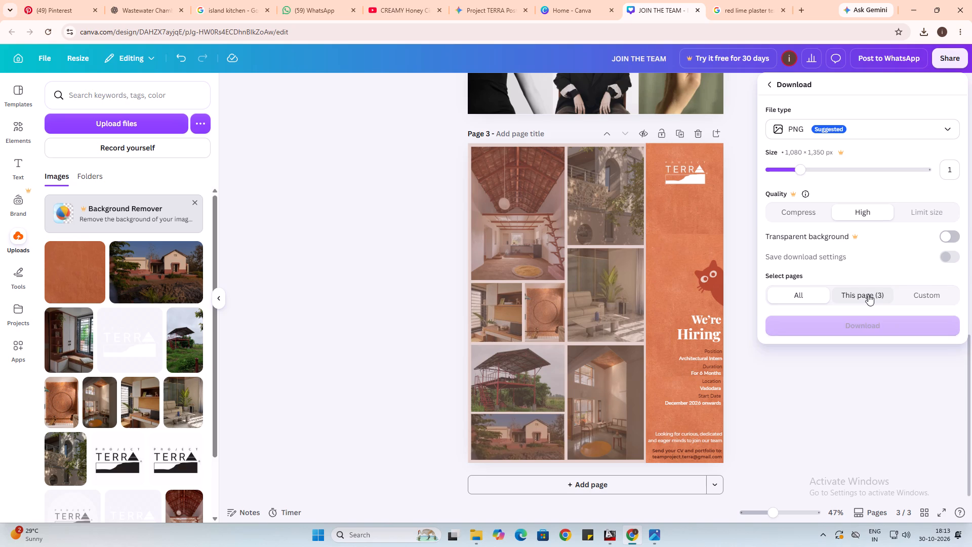
pyautogui.click(868, 294)
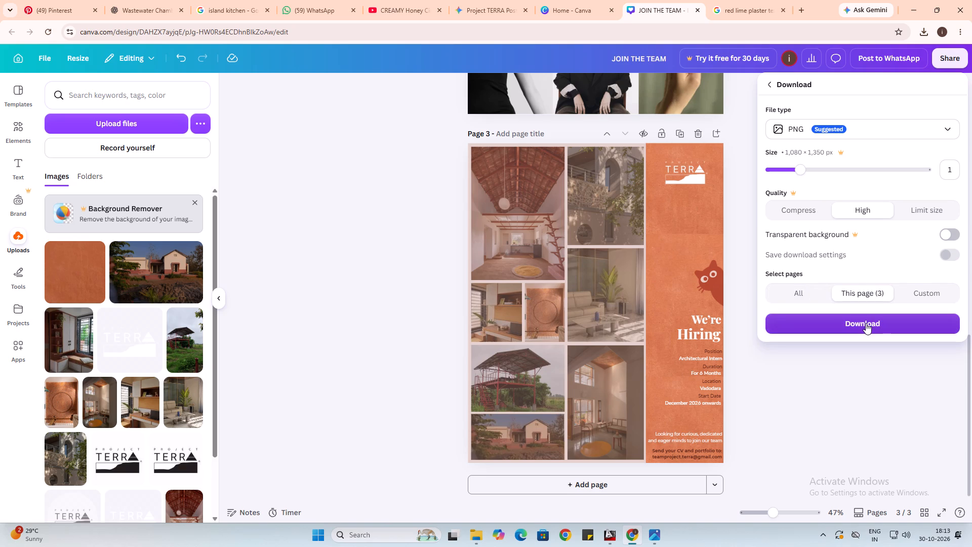
pyautogui.click(866, 323)
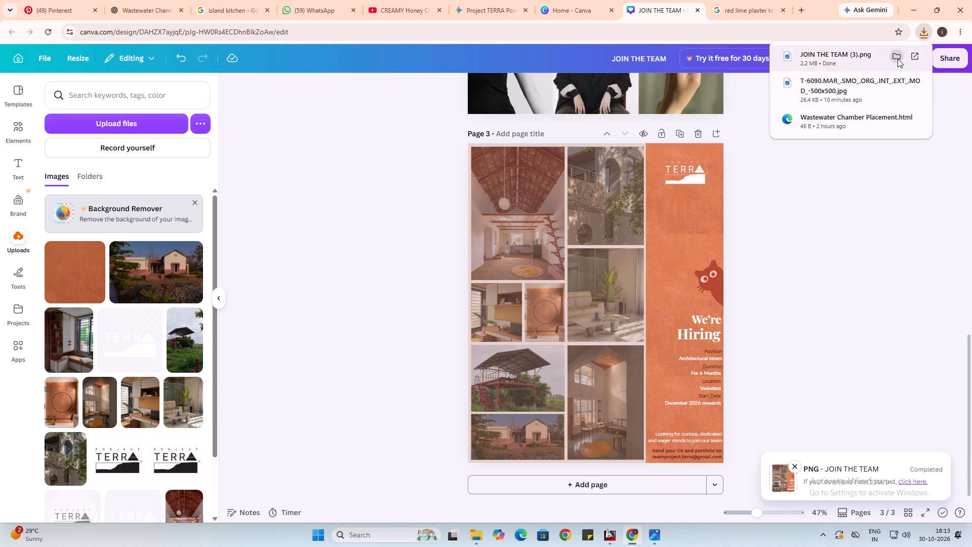
# Open the downloaded JOIN THE TEAM (3) image from its folder, examine the poster in a maximised viewer, and return to the browser.
pyautogui.click(898, 59)
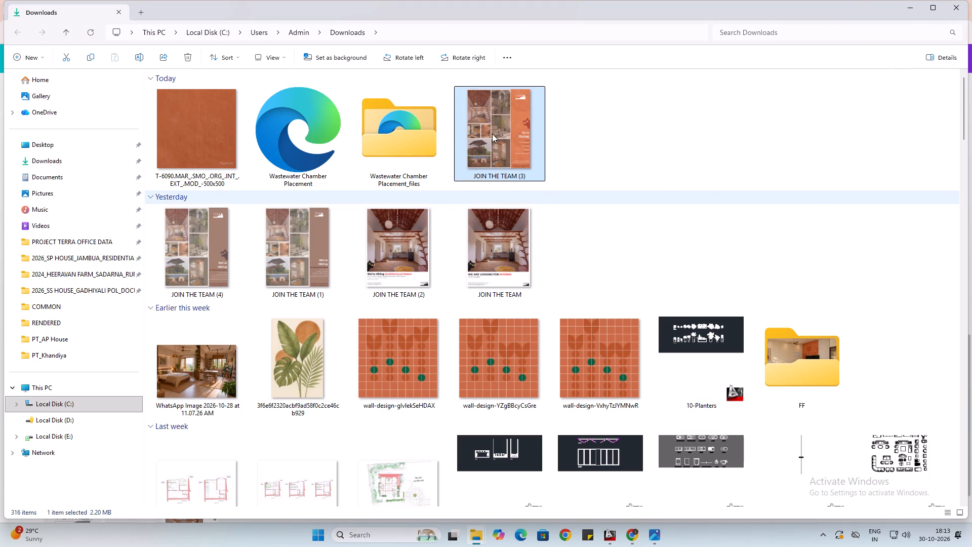
pyautogui.doubleClick(494, 134)
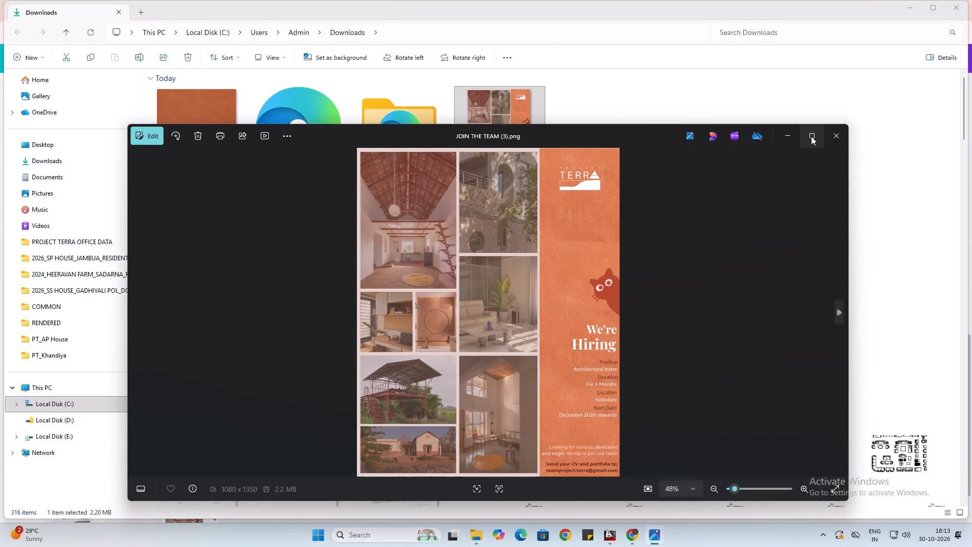
pyautogui.click(817, 137)
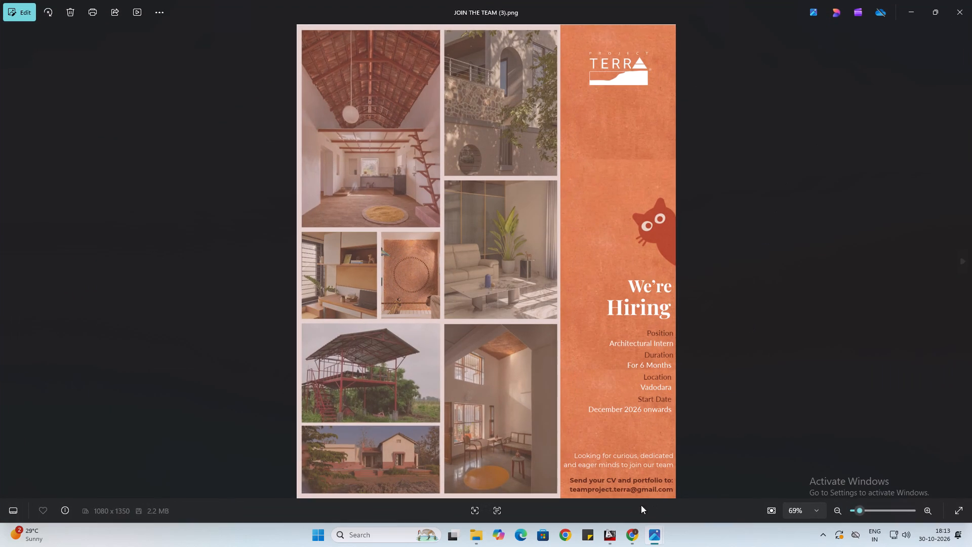
pyautogui.click(633, 539)
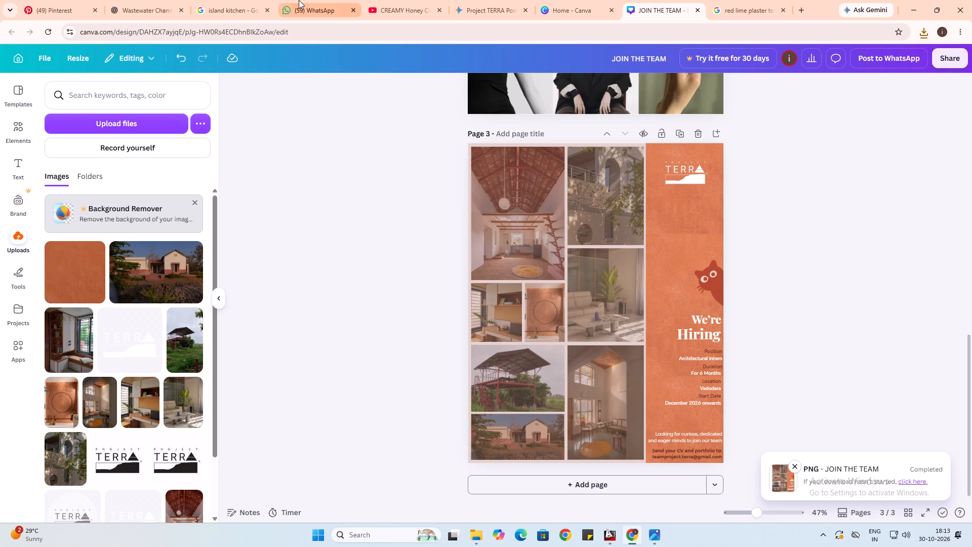